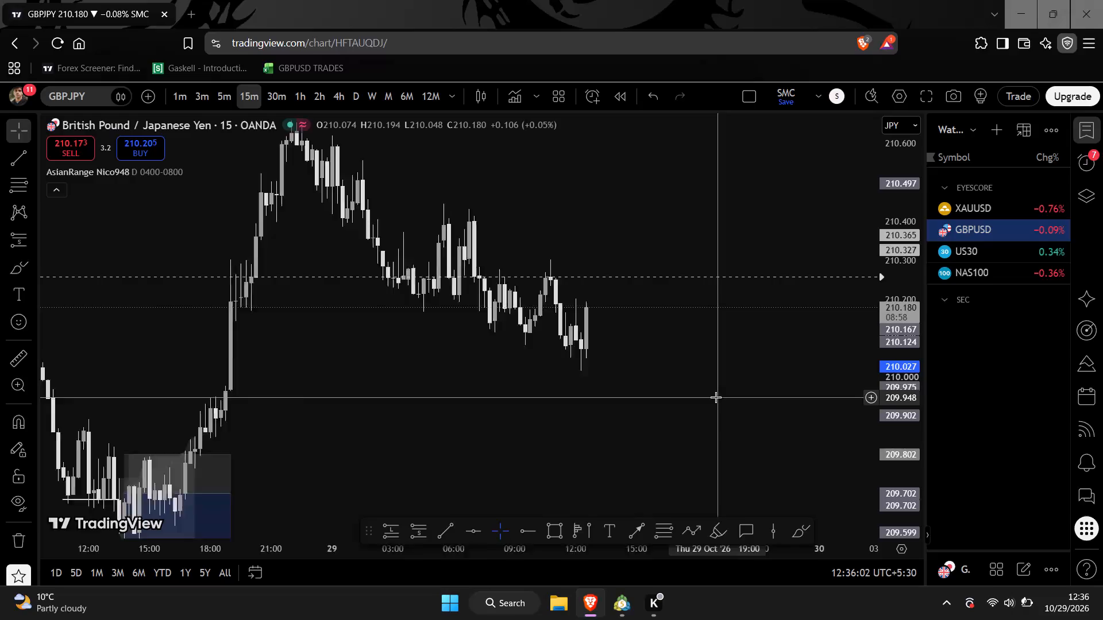
# Examine the GBPJPY 15-minute price action, then the US30, NAS100, GBPUSD and XAUUSD charts from the watchlist.
pyautogui.scroll(-2, 716, 397)
pyautogui.moveTo(701, 396); pyautogui.dragTo(650, 412)
pyautogui.moveTo(616, 424); pyautogui.dragTo(795, 259)
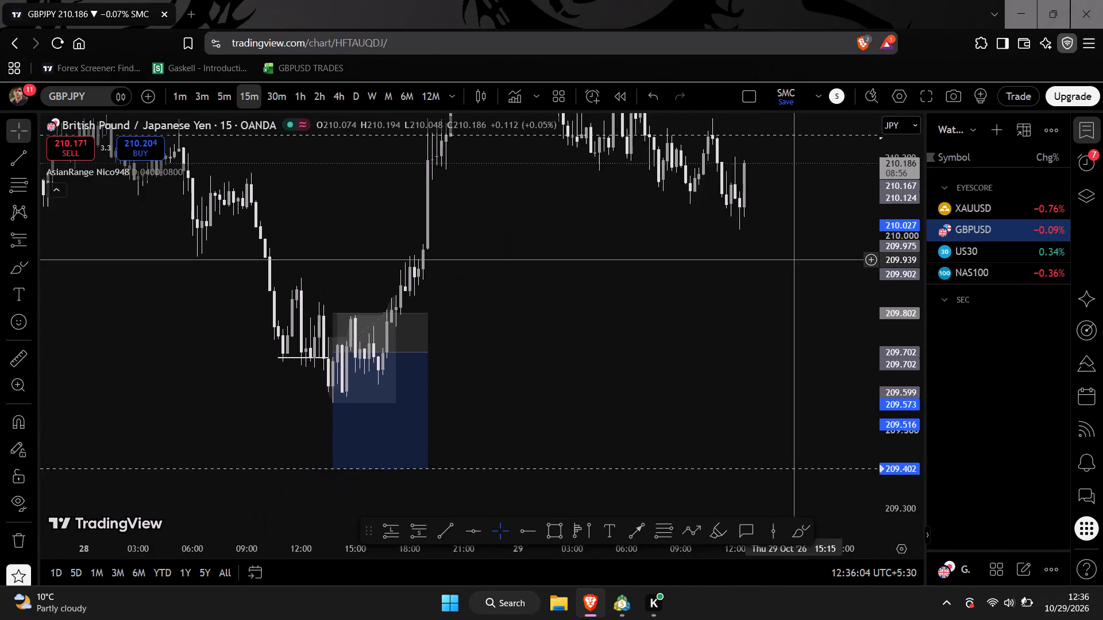
pyautogui.moveTo(795, 259); pyautogui.dragTo(691, 350)
pyautogui.scroll(-1, 711, 346)
pyautogui.click(1012, 256)
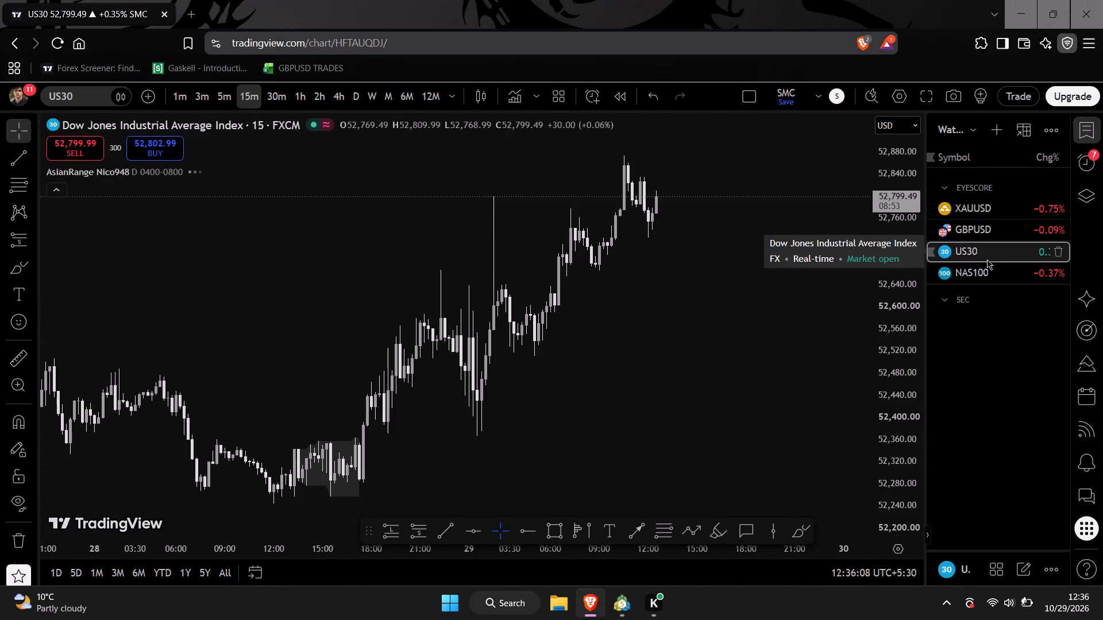
pyautogui.click(987, 259)
pyautogui.click(986, 268)
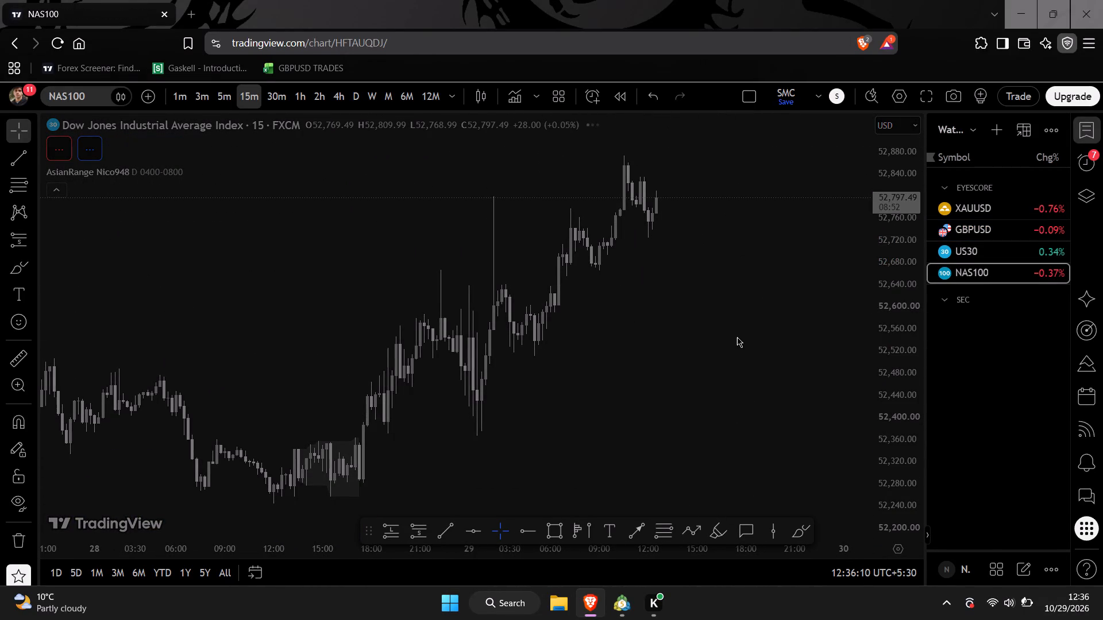
pyautogui.click(975, 232)
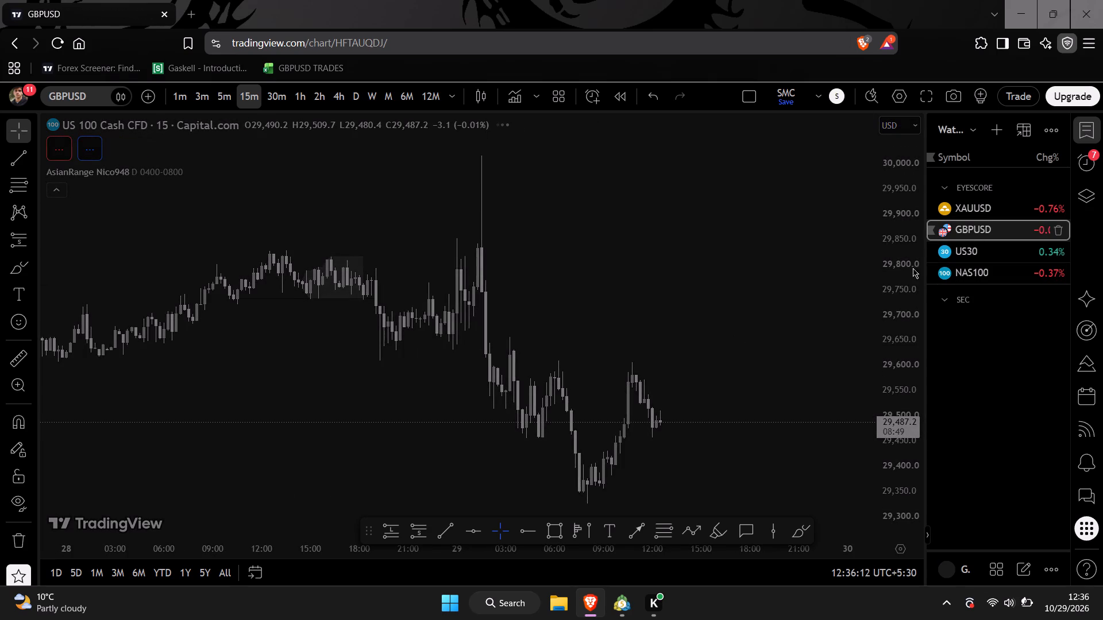
pyautogui.click(1020, 203)
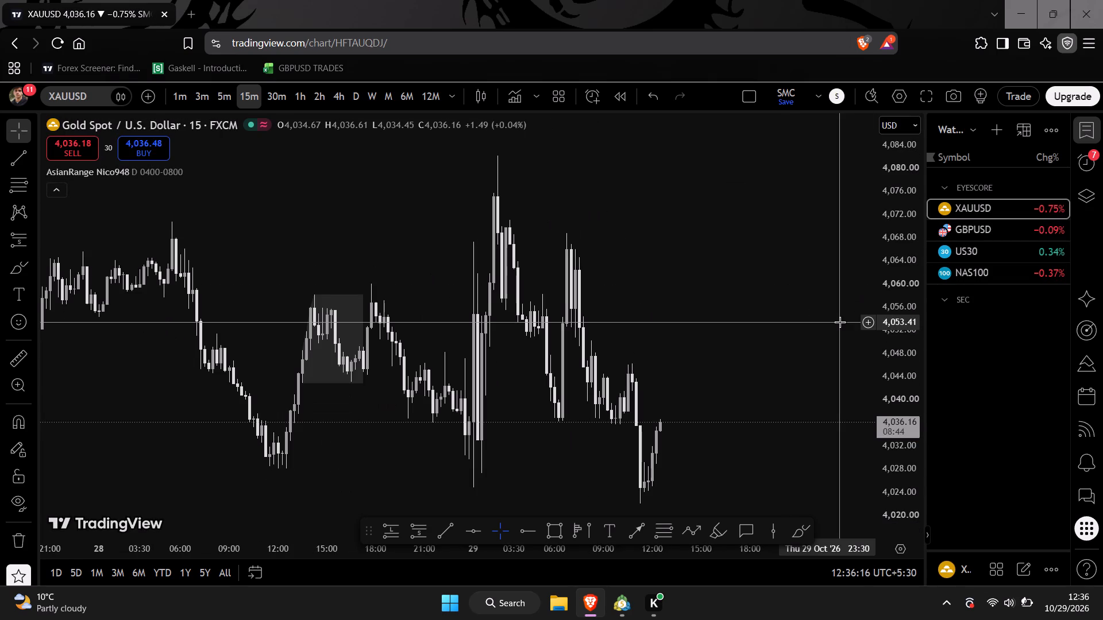
# Search for the symbol GBPJPY and load the British Pound / Japanese Yen chart from the OANDA source.
pyautogui.write('gbpjpy')
pyautogui.click(817, 195)
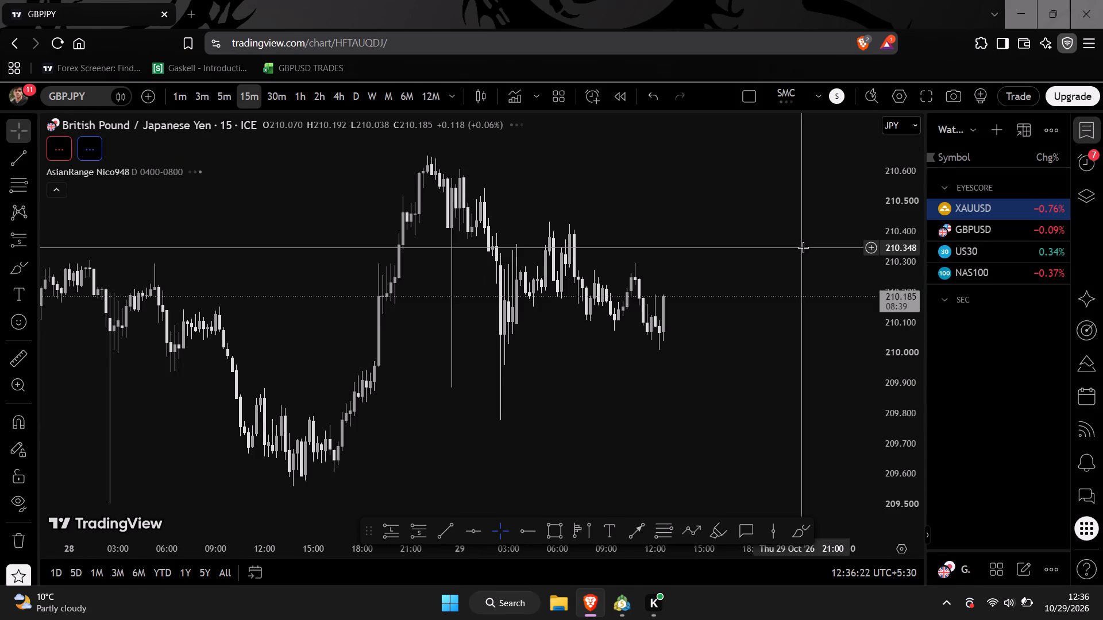
pyautogui.write('gb')
pyautogui.write('pjpy')
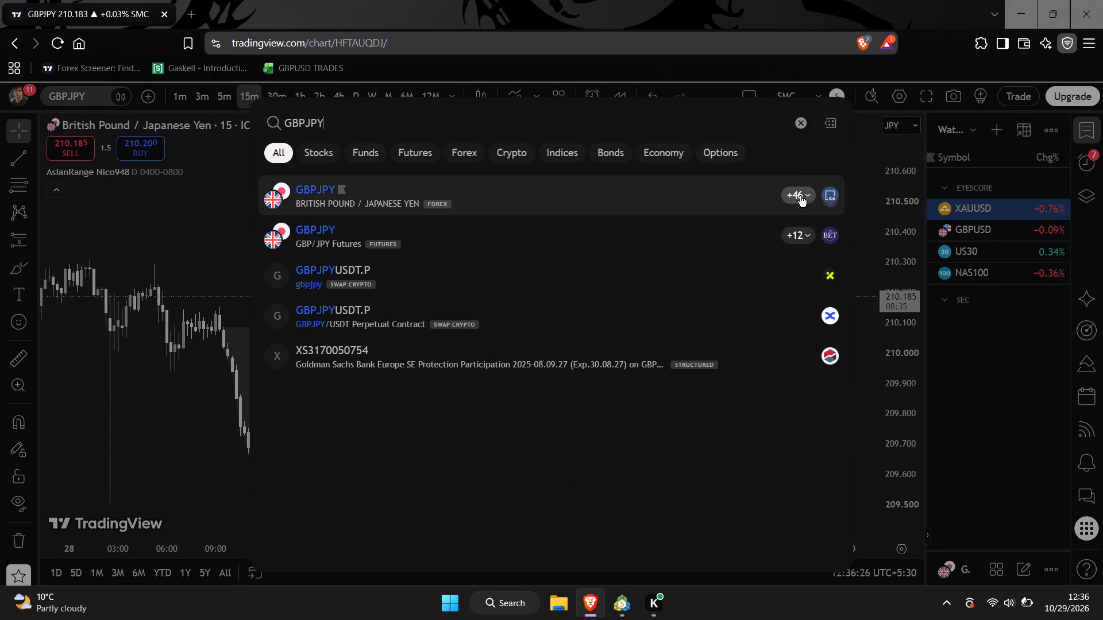
pyautogui.click(800, 196)
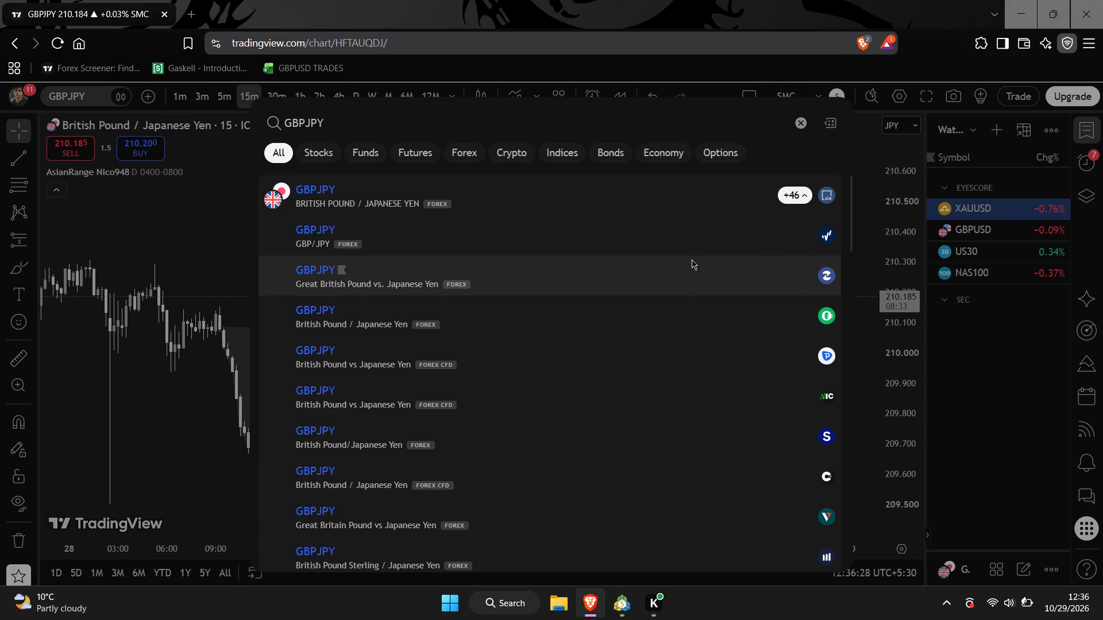
pyautogui.click(681, 242)
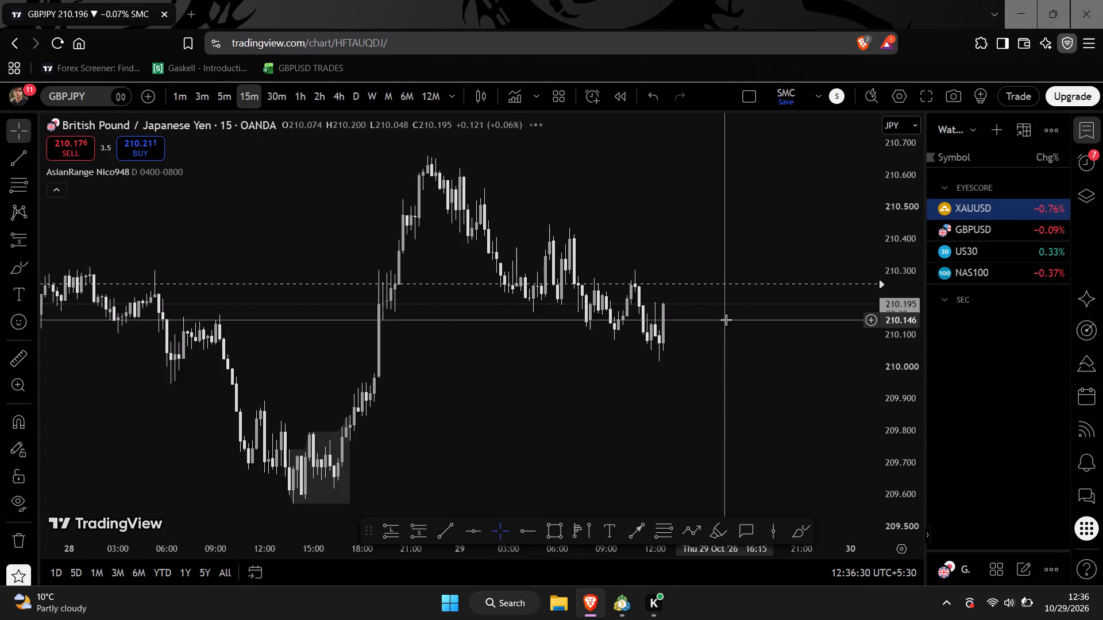
# Add GBPJPY to the watchlist and move it into the EYESCORE section between GBPUSD and US30.
pyautogui.scroll(3, 775, 378)
pyautogui.hotkey('alt', 'w')
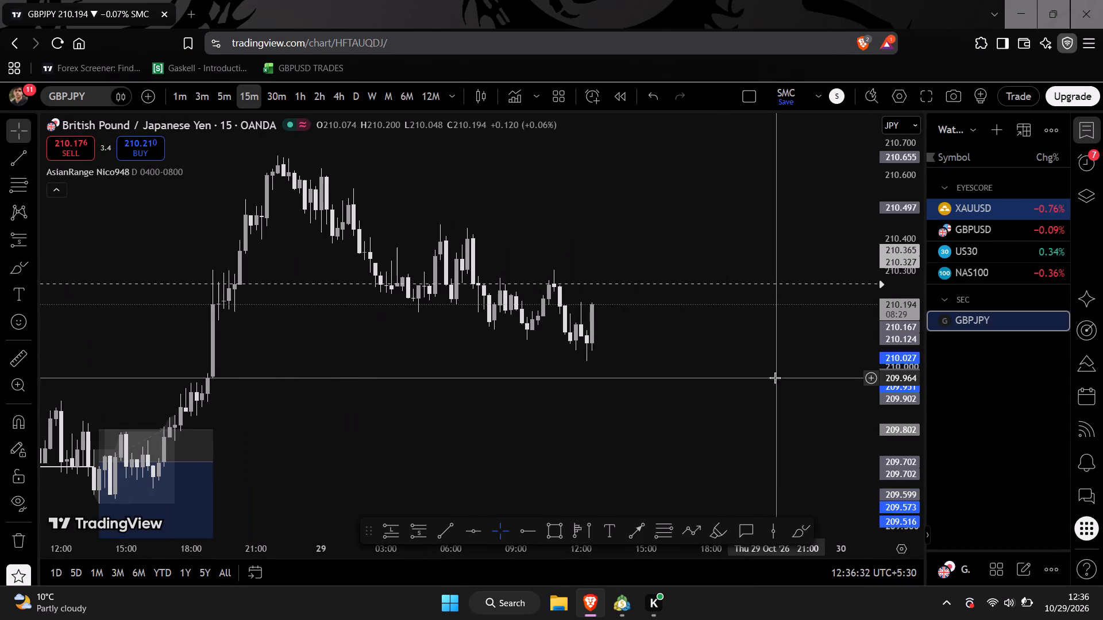
pyautogui.moveTo(984, 315); pyautogui.dragTo(974, 272)
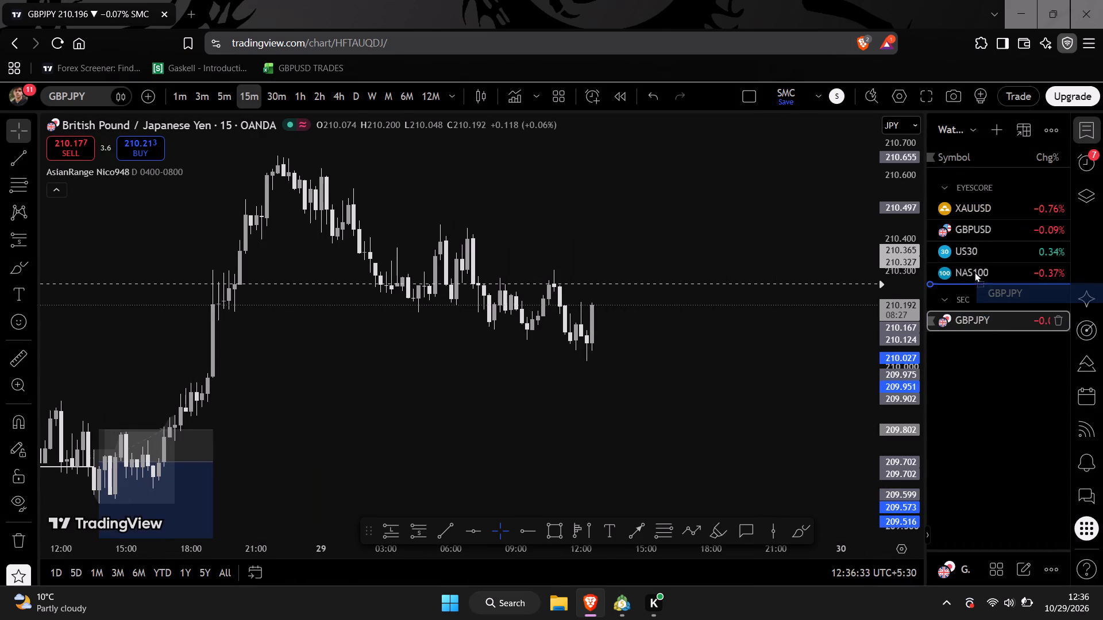
pyautogui.moveTo(974, 272); pyautogui.dragTo(967, 244)
pyautogui.click(752, 426)
pyautogui.scroll(-1, 752, 426)
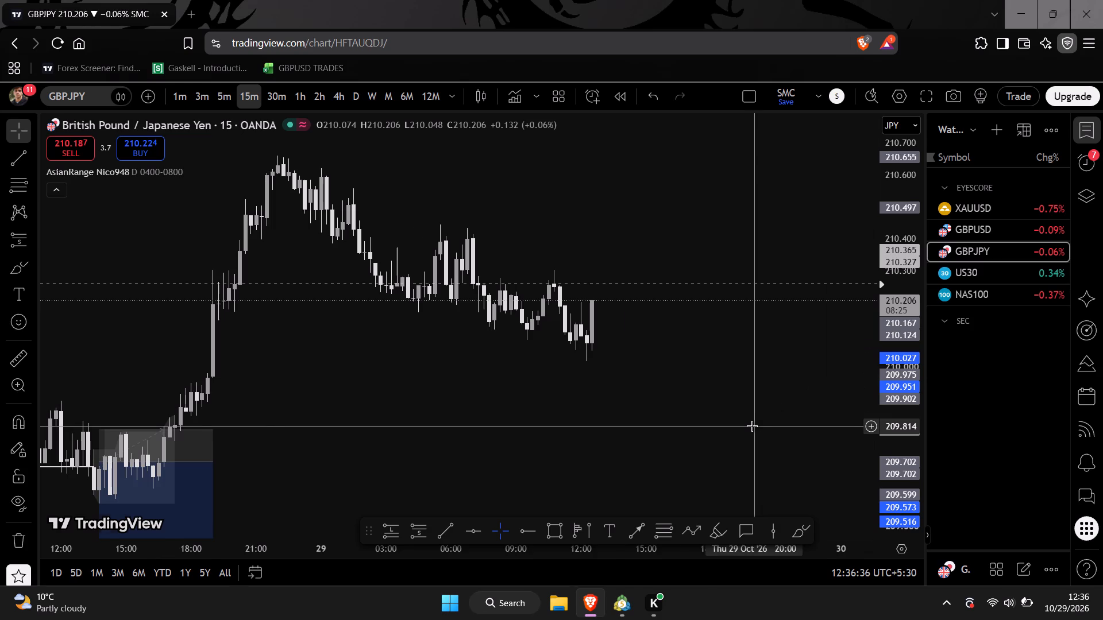
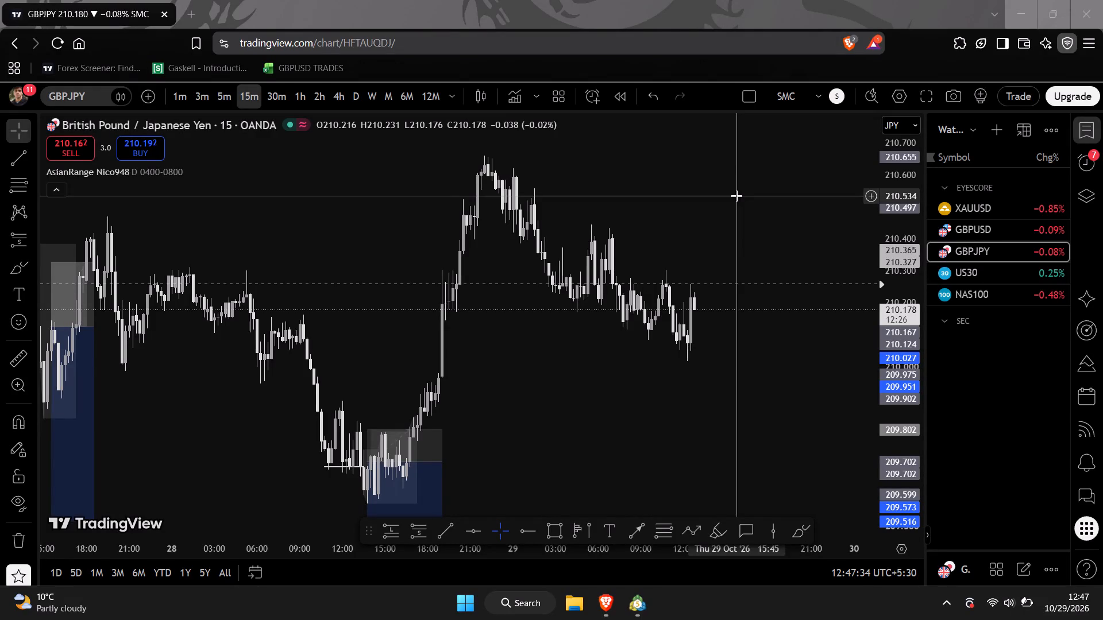
# Search the computer for "ku" and launch the top matching application.
pyautogui.click(595, 605)
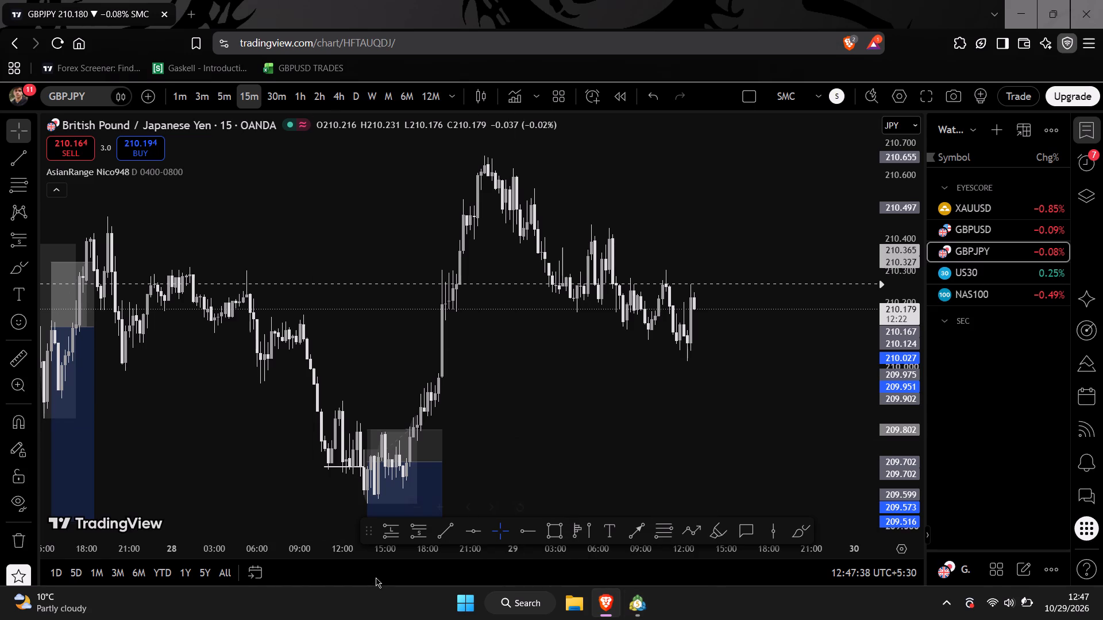
pyautogui.write('ku')
pyautogui.press('Return')
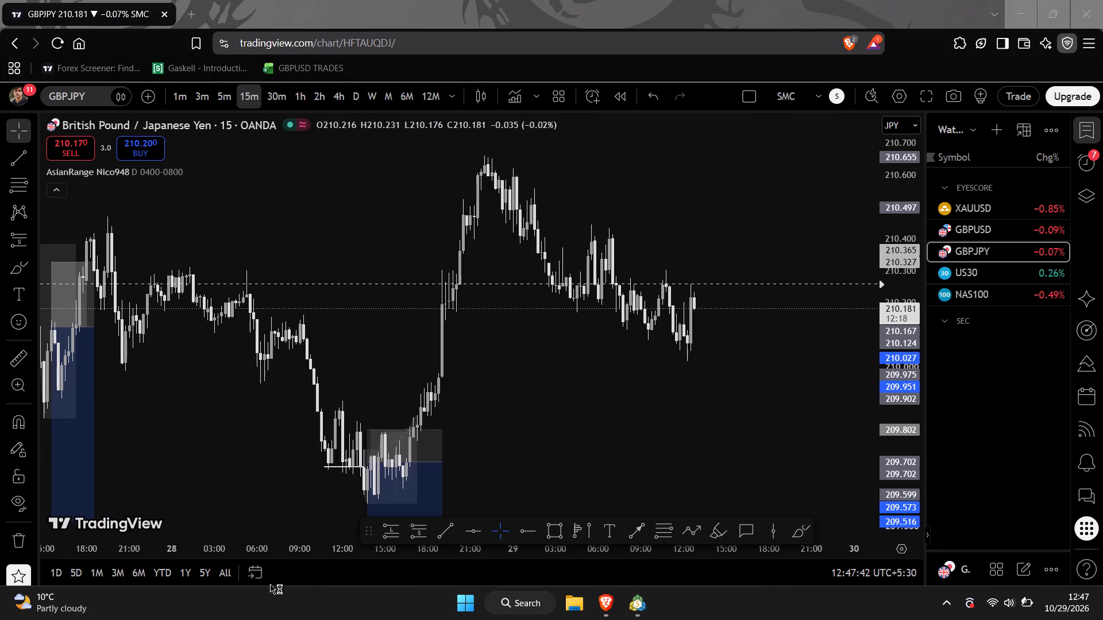
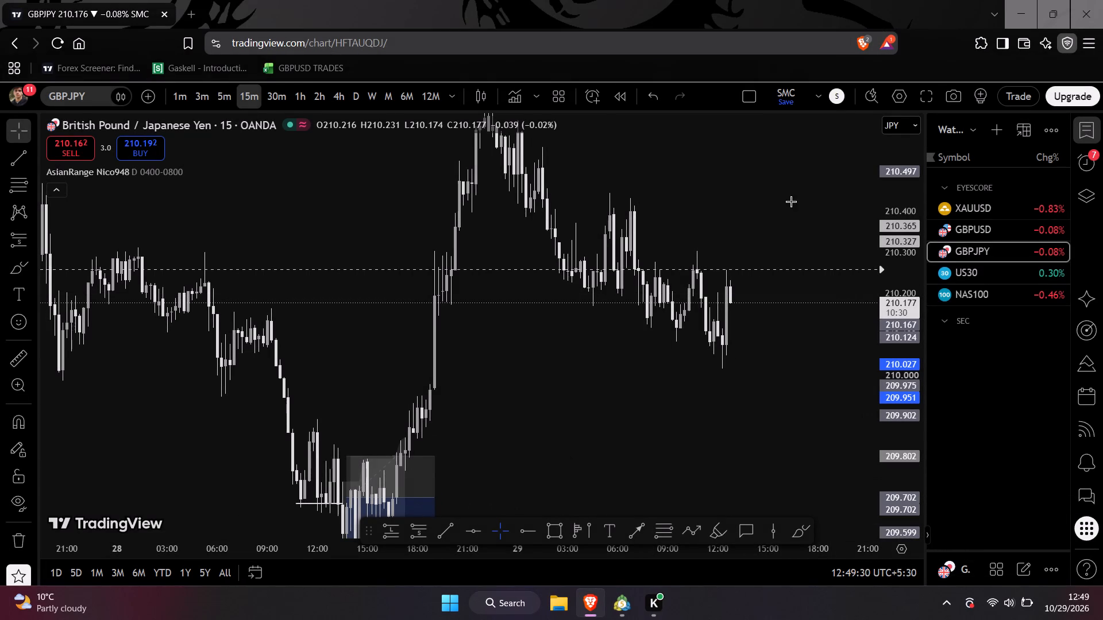
# Collapse the watchlist to give the GBPJPY 15-minute chart the full width, keeping the latest candles in view.
pyautogui.scroll(3, 773, 377)
pyautogui.moveTo(763, 384); pyautogui.dragTo(730, 426)
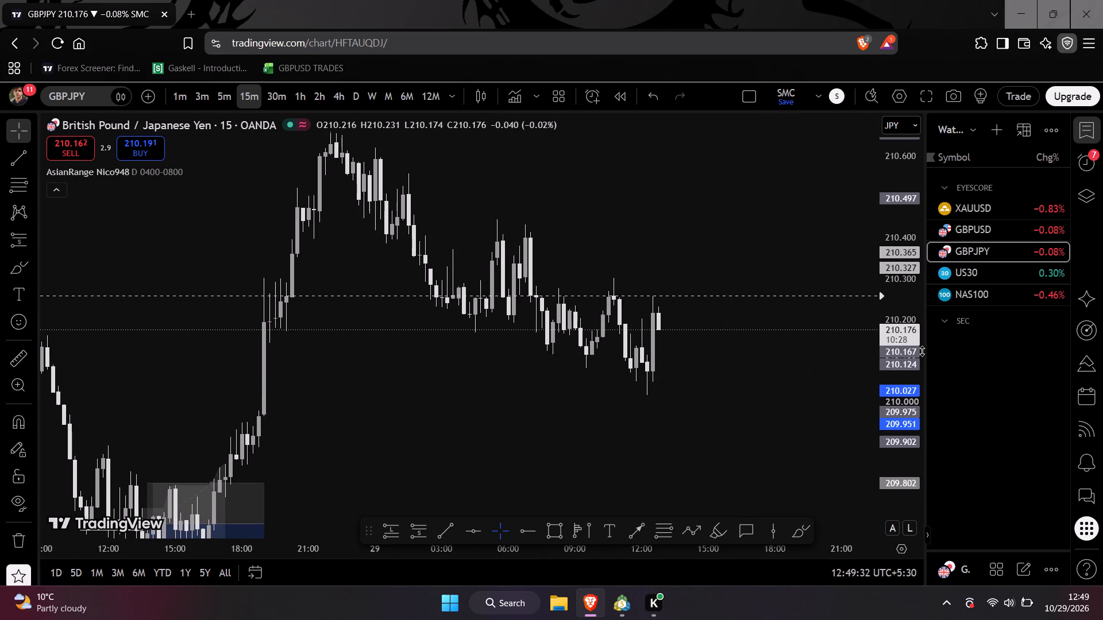
pyautogui.moveTo(926, 354); pyautogui.dragTo(1102, 471)
pyautogui.scroll(-2, 853, 398)
pyautogui.moveTo(906, 400); pyautogui.dragTo(904, 425)
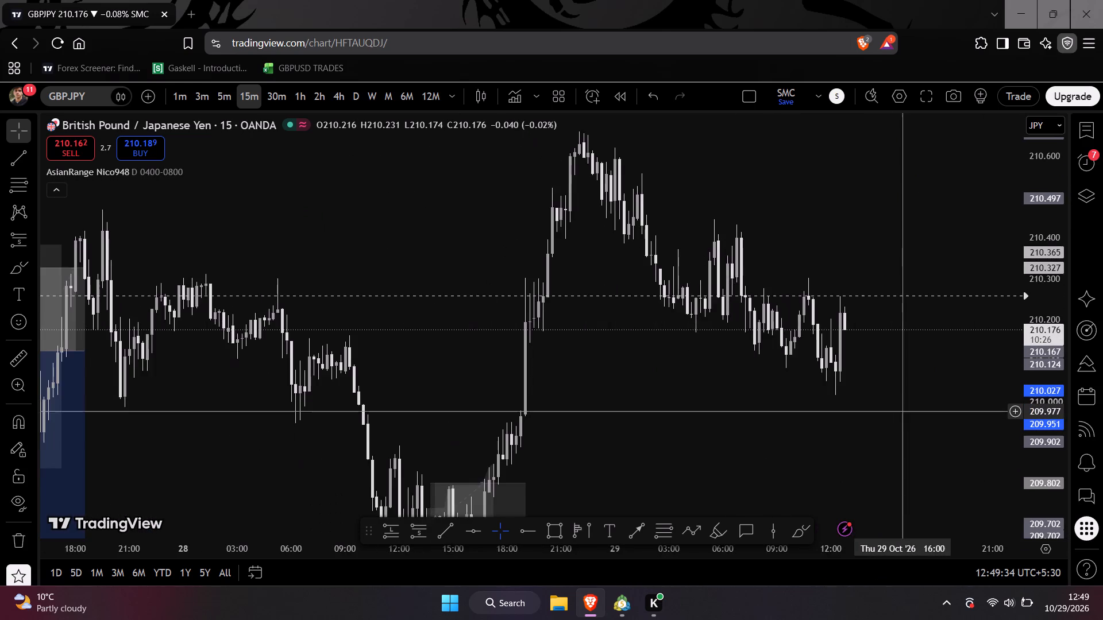
pyautogui.moveTo(904, 425); pyautogui.dragTo(903, 435)
pyautogui.scroll(2, 903, 435)
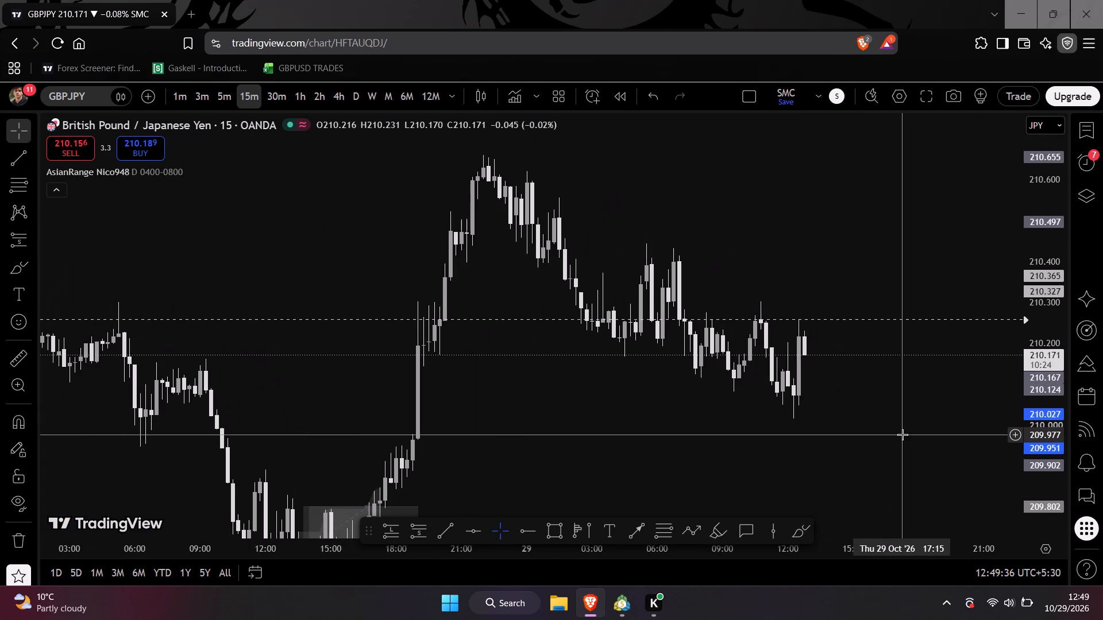
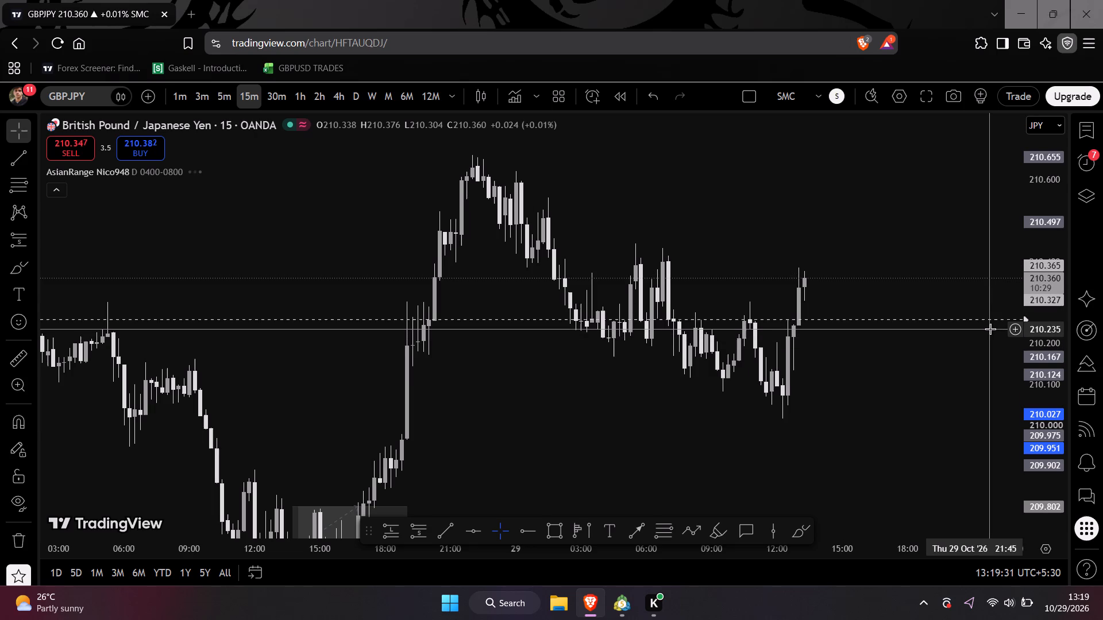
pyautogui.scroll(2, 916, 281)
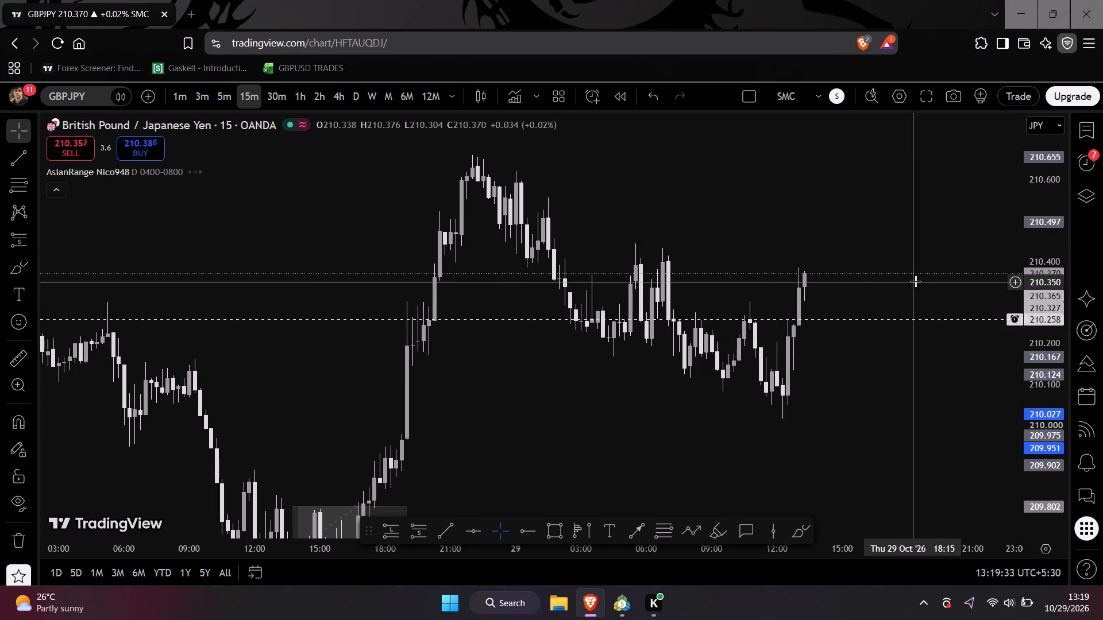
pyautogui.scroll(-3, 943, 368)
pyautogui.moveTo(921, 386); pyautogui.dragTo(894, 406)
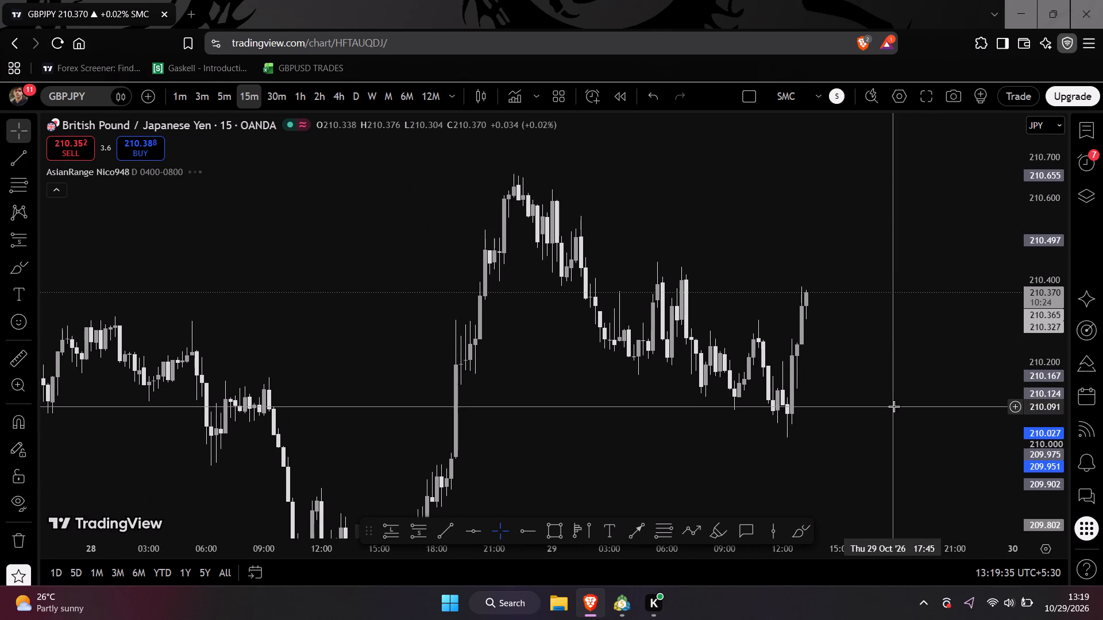
# Switch to MetaTrader 5 and load GBPJPY.pro from the Market Watch into the M15 chart.
pyautogui.click(616, 604)
pyautogui.scroll(3, 797, 349)
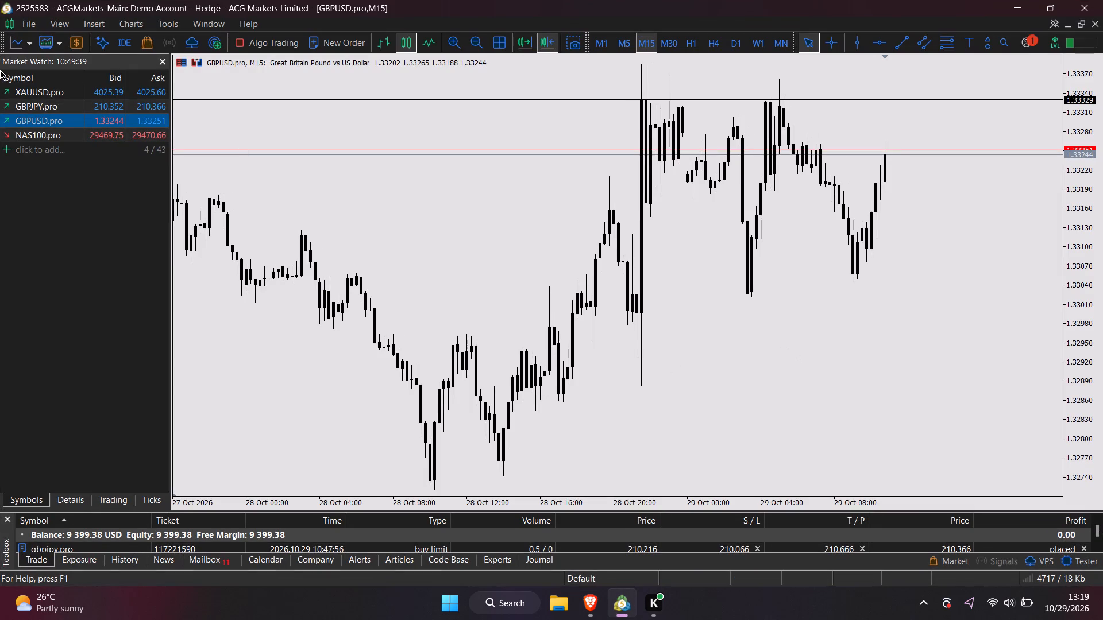
pyautogui.moveTo(32, 104); pyautogui.dragTo(318, 191)
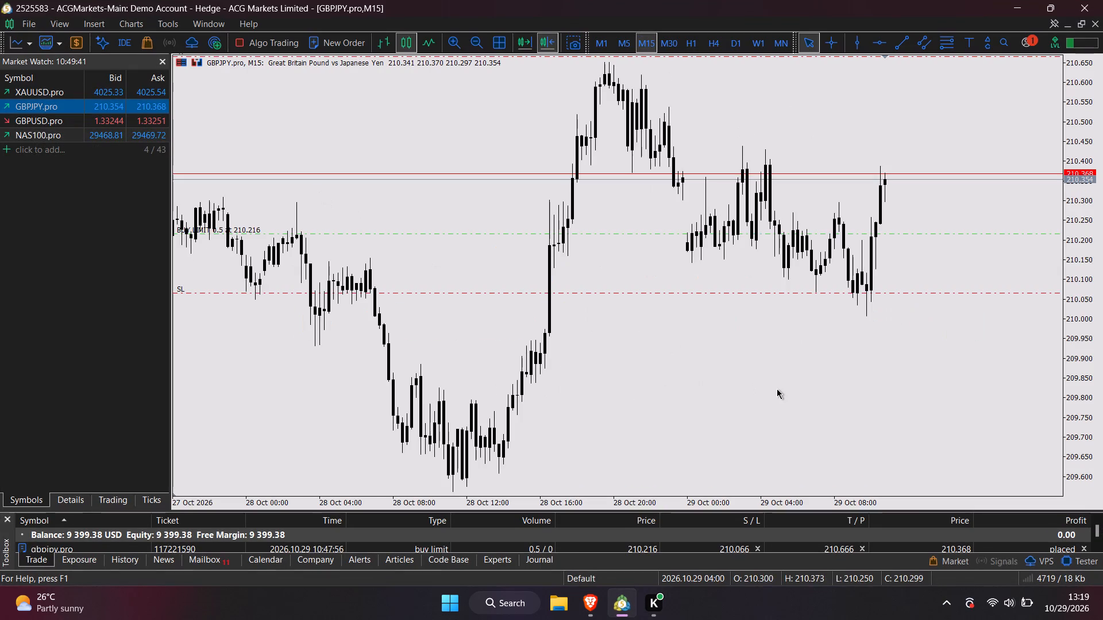
pyautogui.scroll(5, 777, 389)
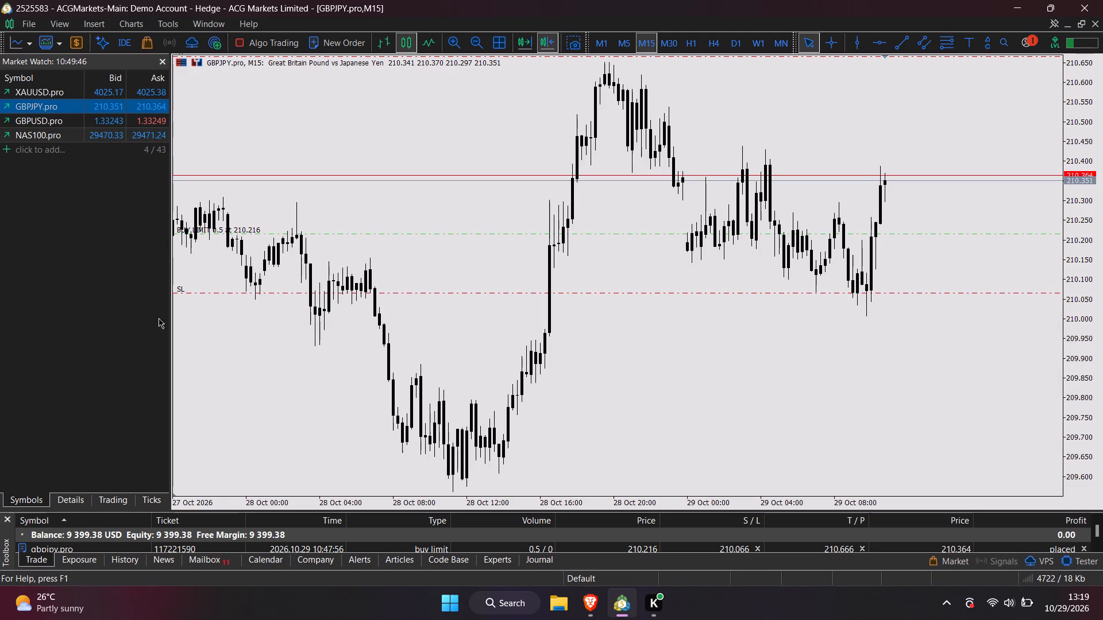
# Narrow the Market Watch to widen the GBPJPY.pro chart, and return to the TradingView chart.
pyautogui.moveTo(171, 331); pyautogui.dragTo(56, 292)
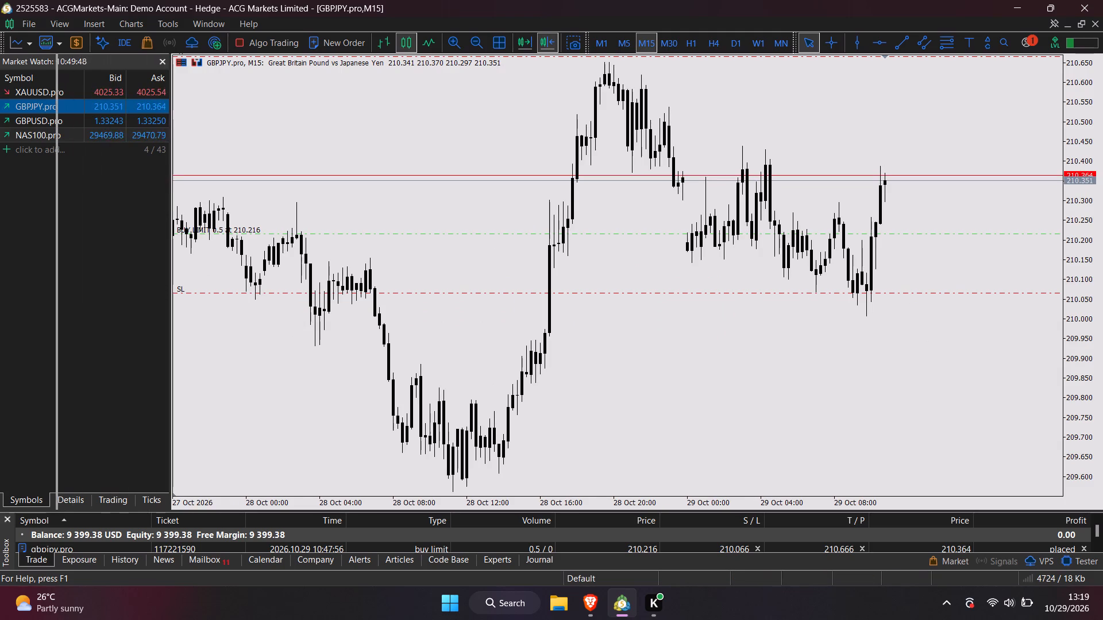
pyautogui.moveTo(56, 292); pyautogui.dragTo(52, 292)
pyautogui.click(1010, 1)
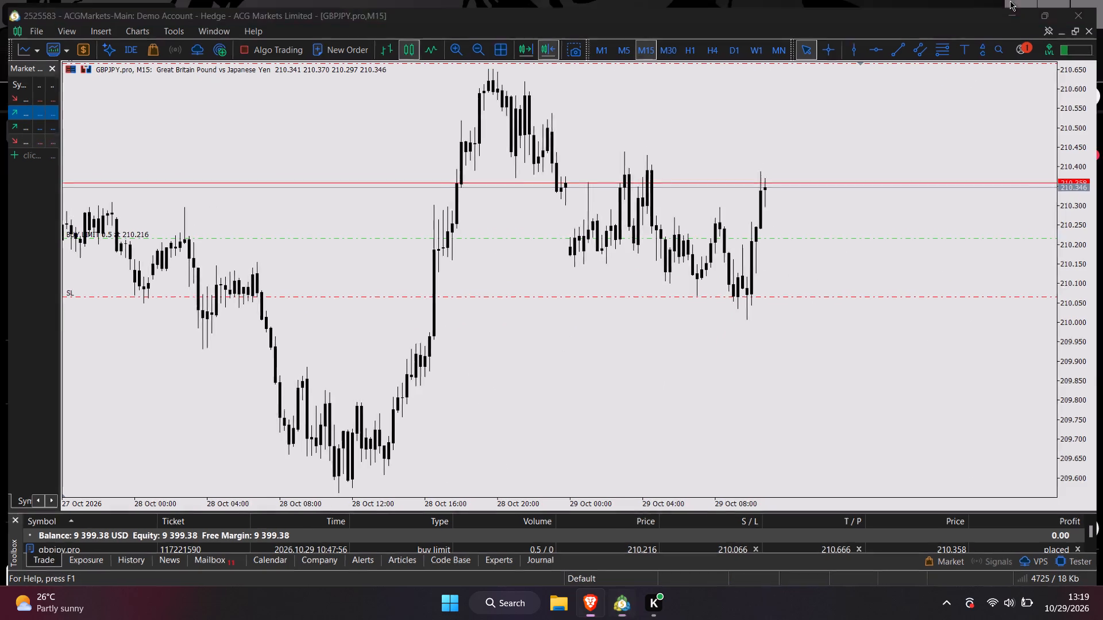
# Draw a Fib retracement on GBPJPY's latest rise, from about 210.072 at the 12:15 candle up to about 210.34.
pyautogui.scroll(2, 870, 289)
pyautogui.moveTo(861, 358); pyautogui.dragTo(815, 290)
pyautogui.scroll(-2, 828, 355)
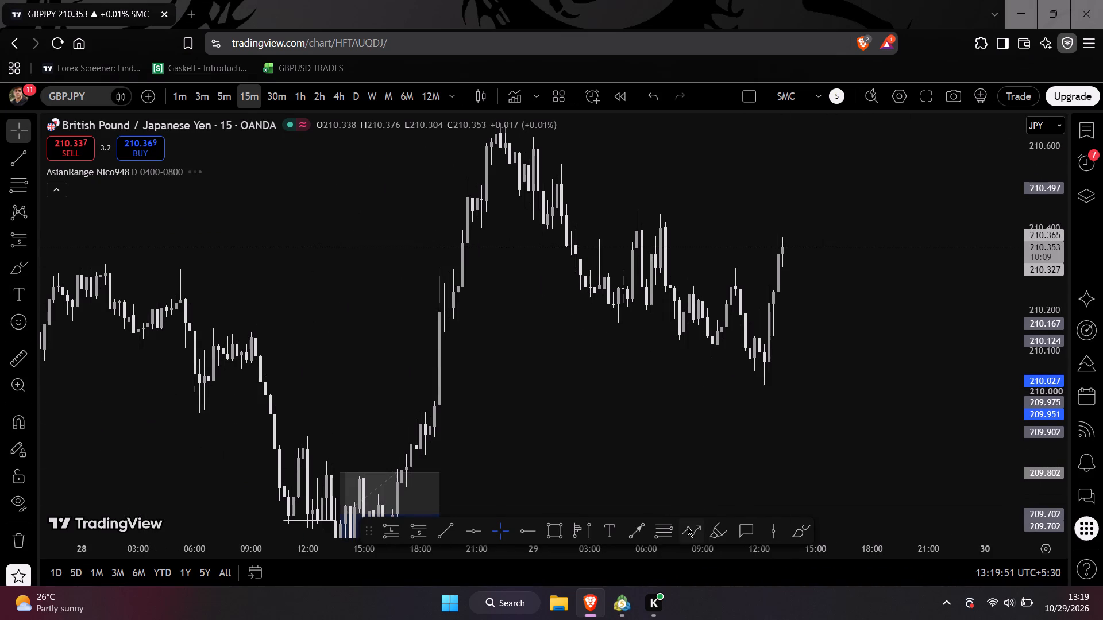
pyautogui.click(652, 521)
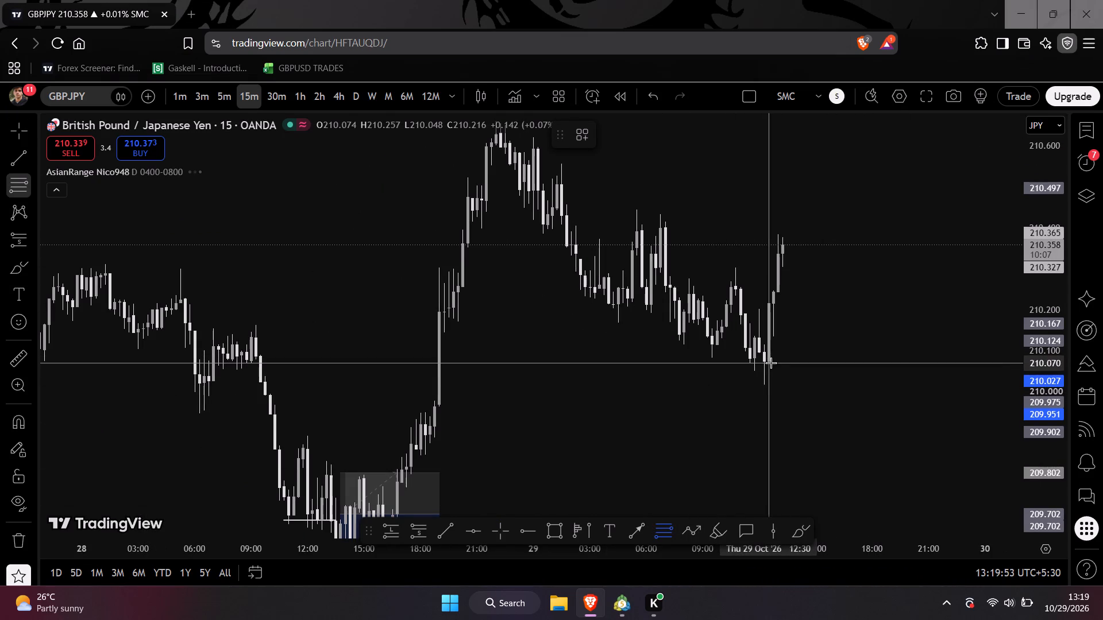
pyautogui.click(766, 362)
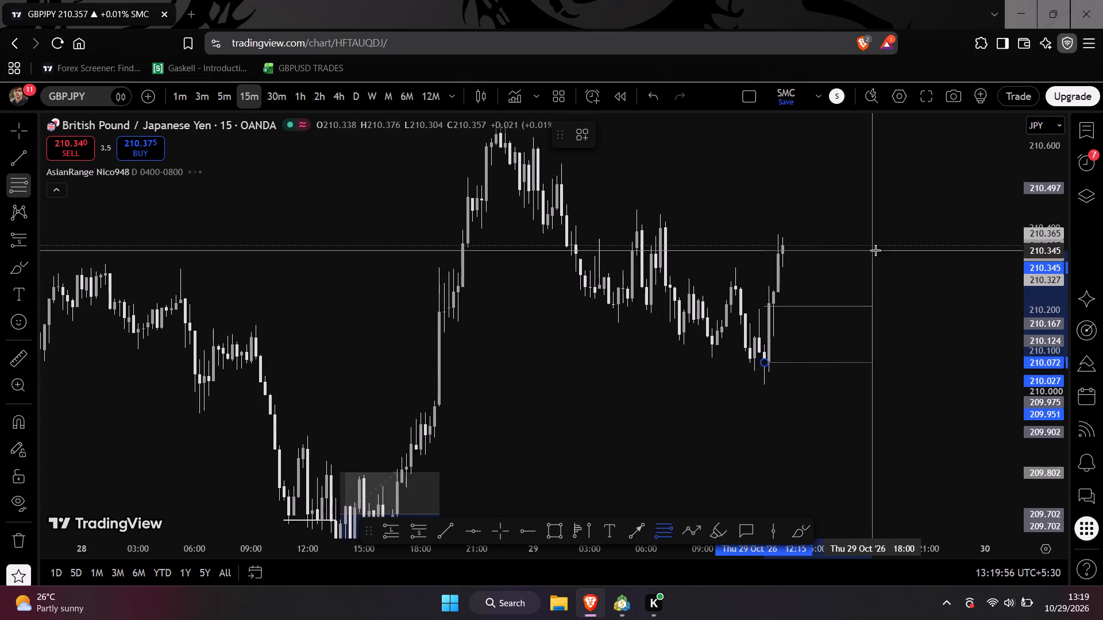
pyautogui.click(888, 253)
pyautogui.click(923, 297)
# Place a long position with its entry at 210.207 on the retracement's middle level and apply drawing template 3.
pyautogui.moveTo(923, 297); pyautogui.dragTo(877, 298)
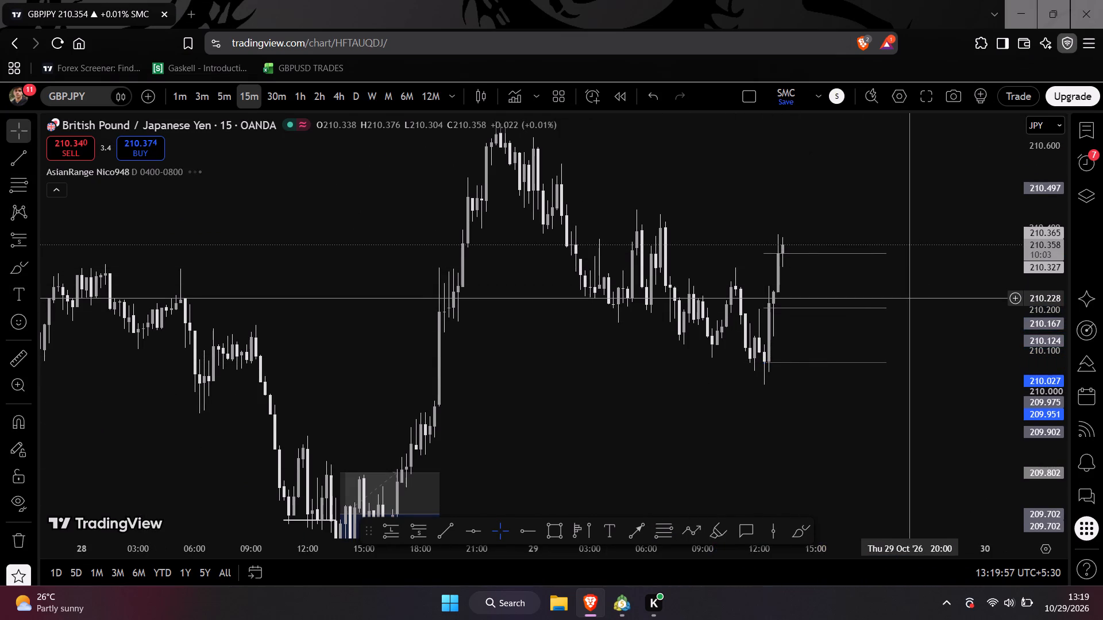
pyautogui.moveTo(877, 298); pyautogui.dragTo(855, 297)
pyautogui.click(395, 529)
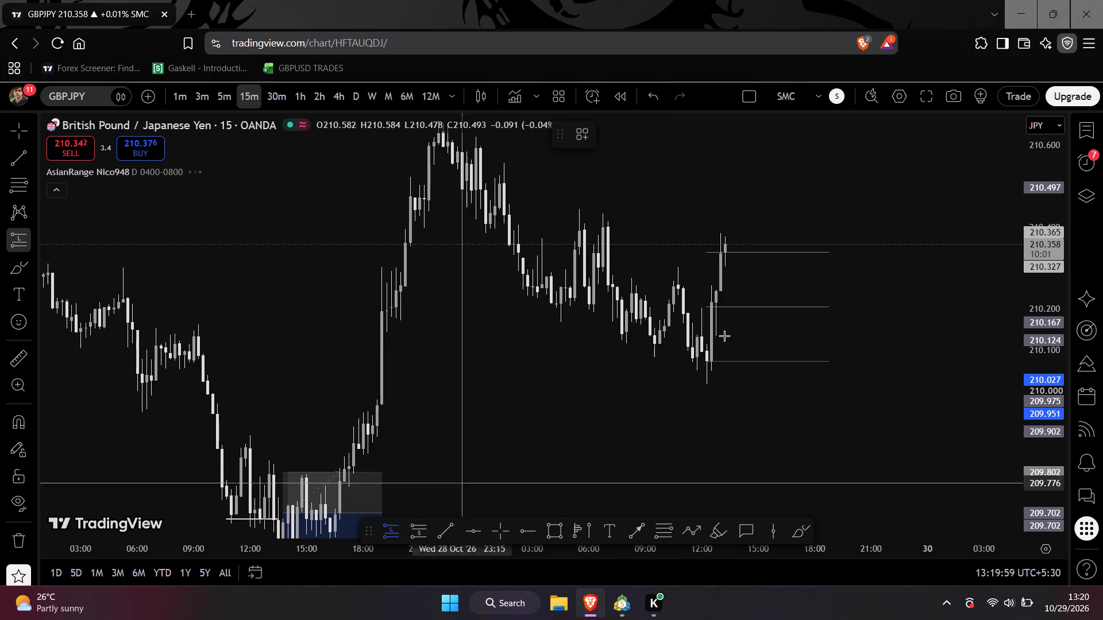
pyautogui.click(790, 306)
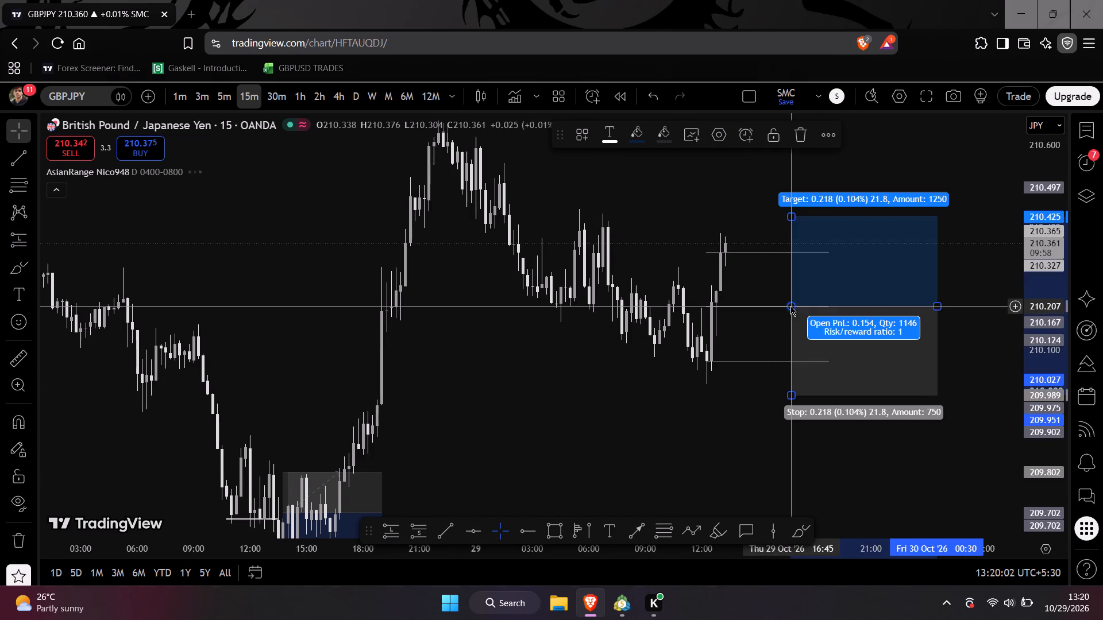
pyautogui.click(584, 138)
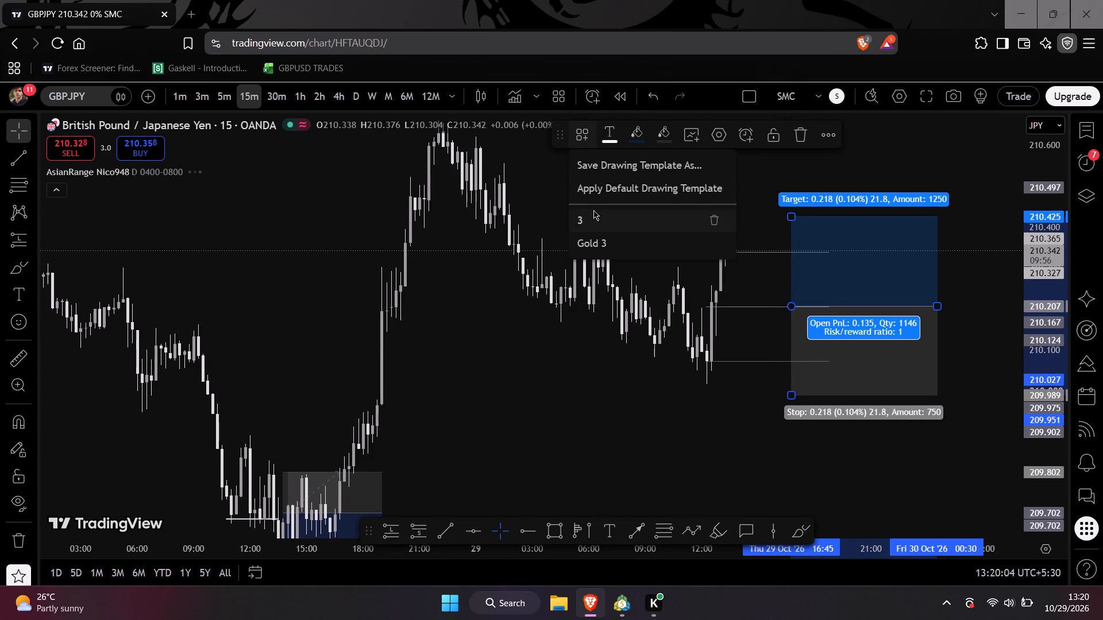
pyautogui.click(593, 214)
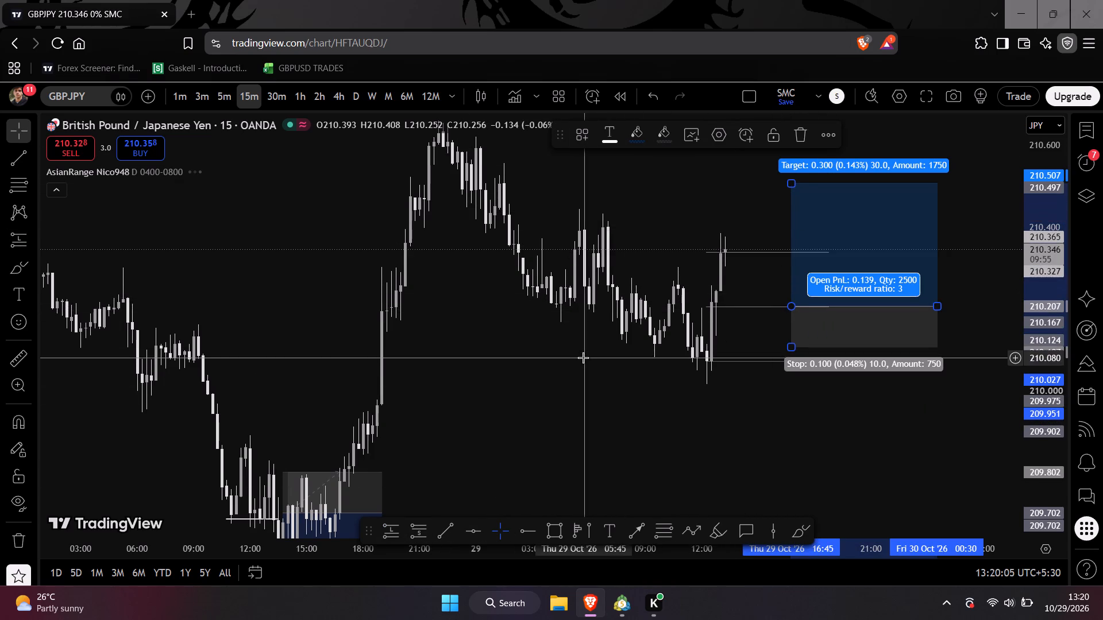
# Delete the Fib retracement from the GBPJPY chart, keeping the long position.
pyautogui.moveTo(583, 358); pyautogui.dragTo(511, 390)
pyautogui.scroll(-4, 596, 385)
pyautogui.middleClick(777, 338)
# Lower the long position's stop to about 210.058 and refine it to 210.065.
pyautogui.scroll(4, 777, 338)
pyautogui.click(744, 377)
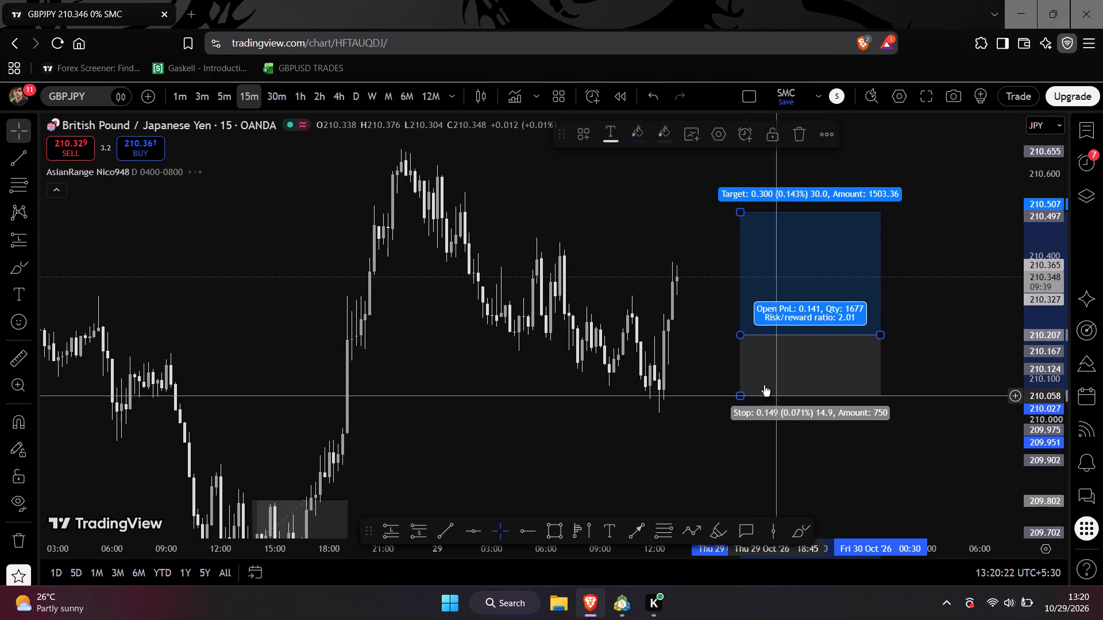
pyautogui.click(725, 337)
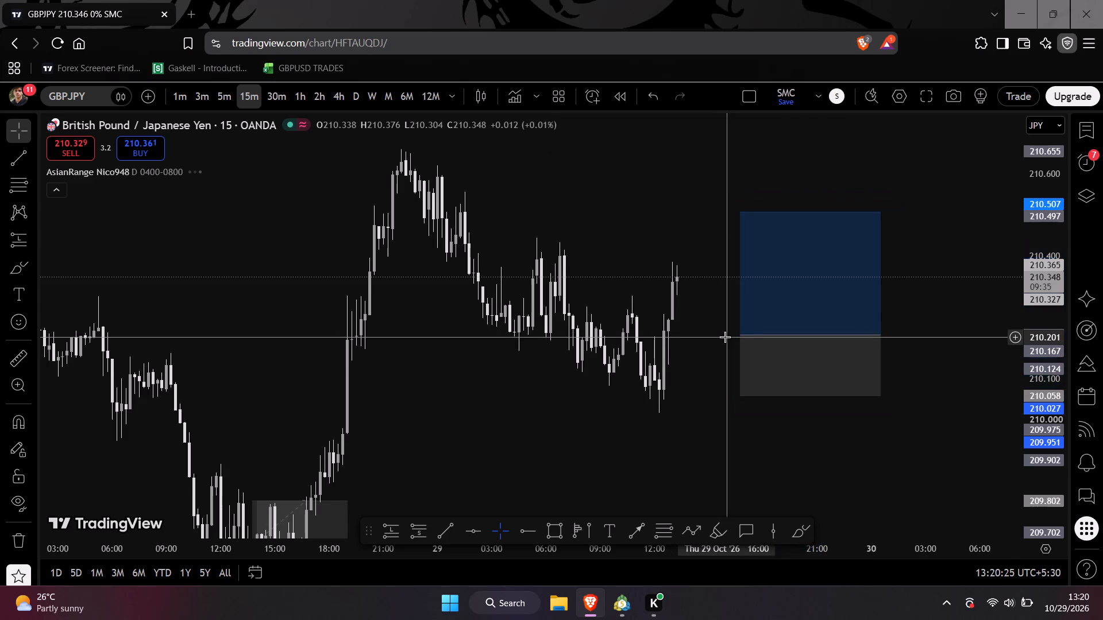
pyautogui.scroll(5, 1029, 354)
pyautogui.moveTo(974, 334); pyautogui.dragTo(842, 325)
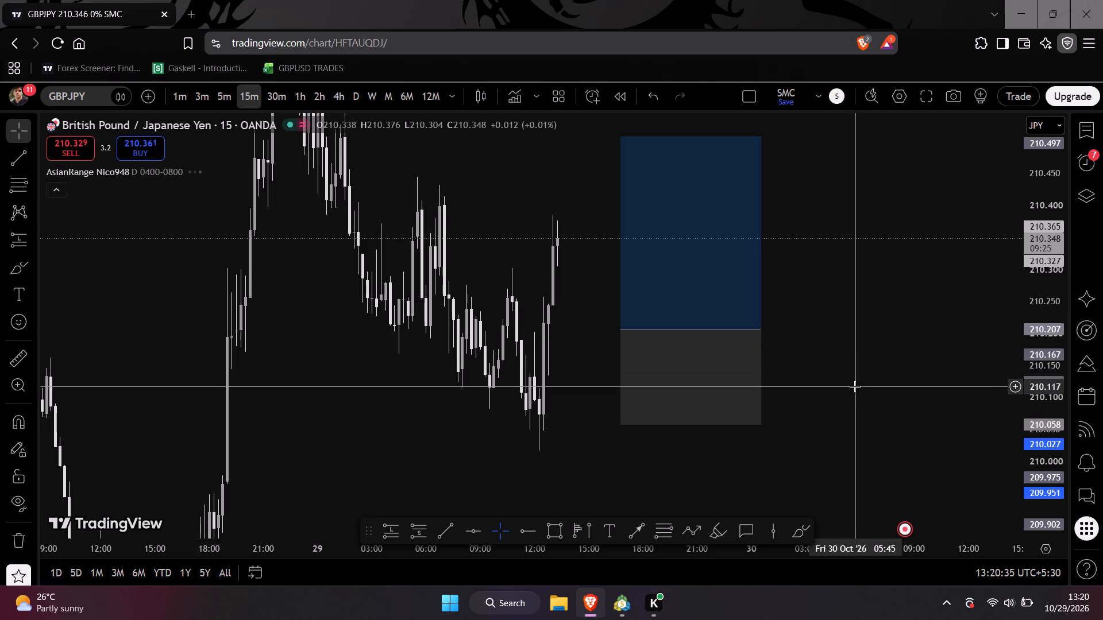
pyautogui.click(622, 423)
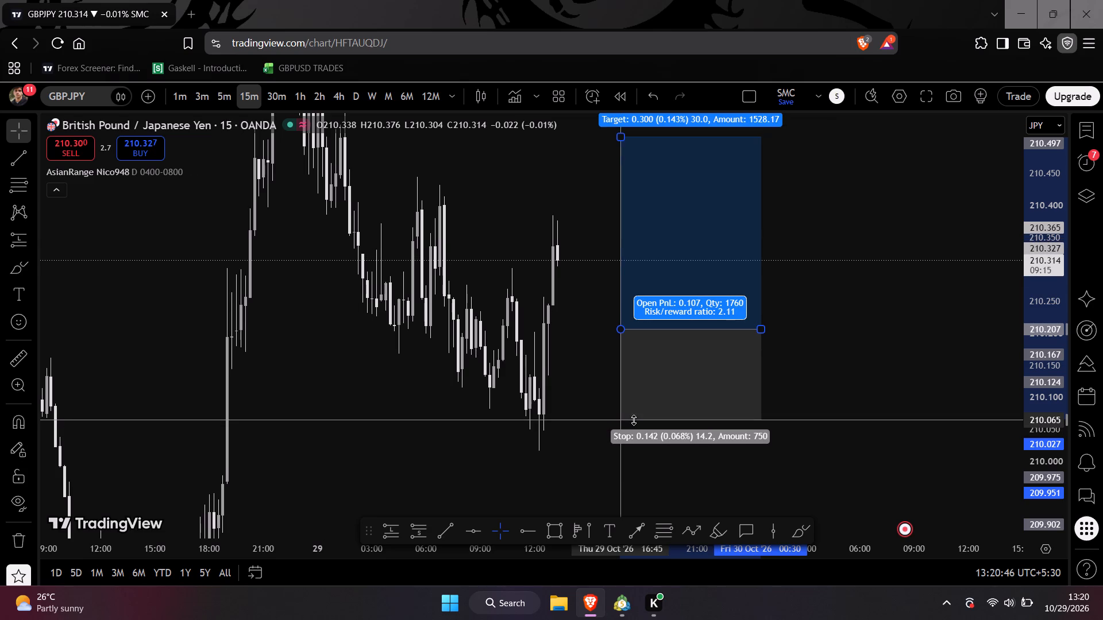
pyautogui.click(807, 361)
# Reapply drawing template 3 to the long position.
pyautogui.scroll(-5, 881, 337)
pyautogui.moveTo(1029, 275); pyautogui.dragTo(1024, 322)
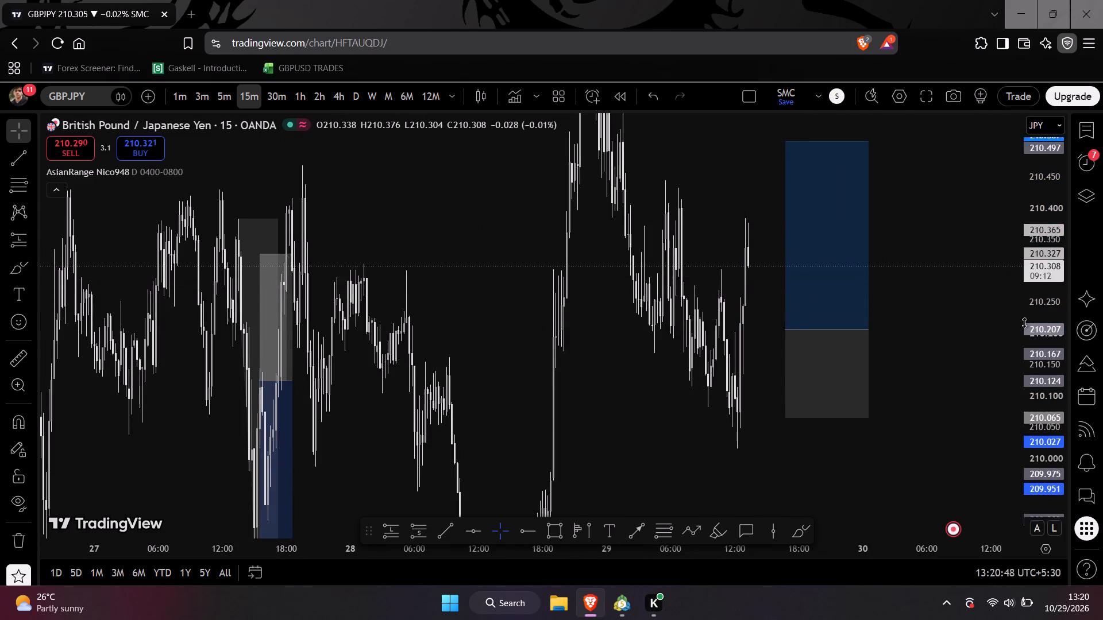
pyautogui.moveTo(1024, 322); pyautogui.dragTo(997, 386)
pyautogui.scroll(5, 886, 342)
pyautogui.click(715, 317)
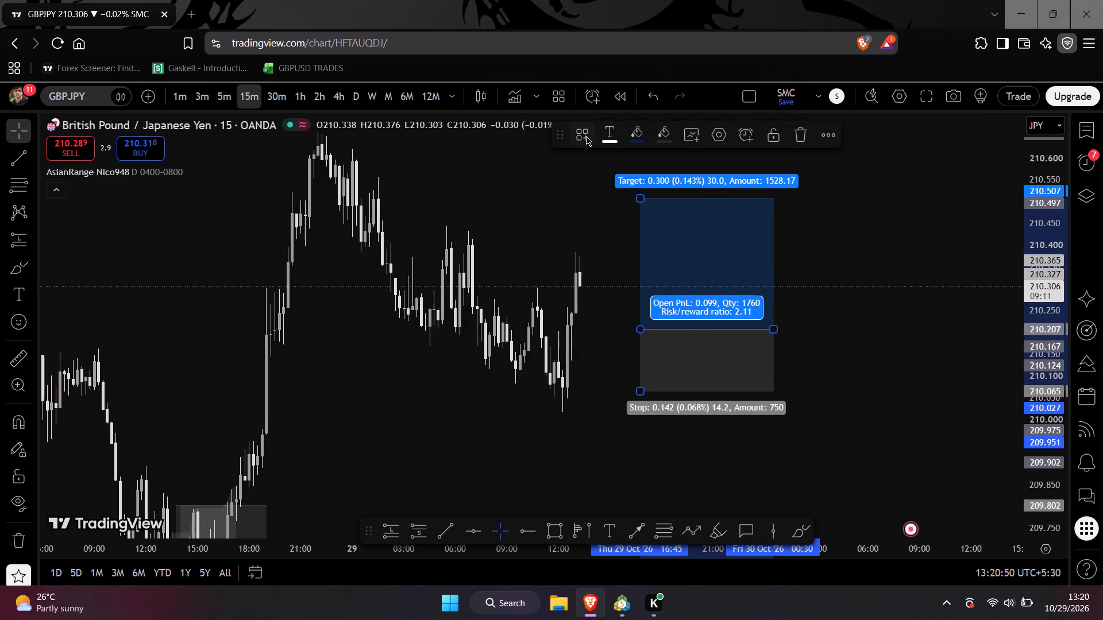
pyautogui.click(580, 127)
pyautogui.click(603, 220)
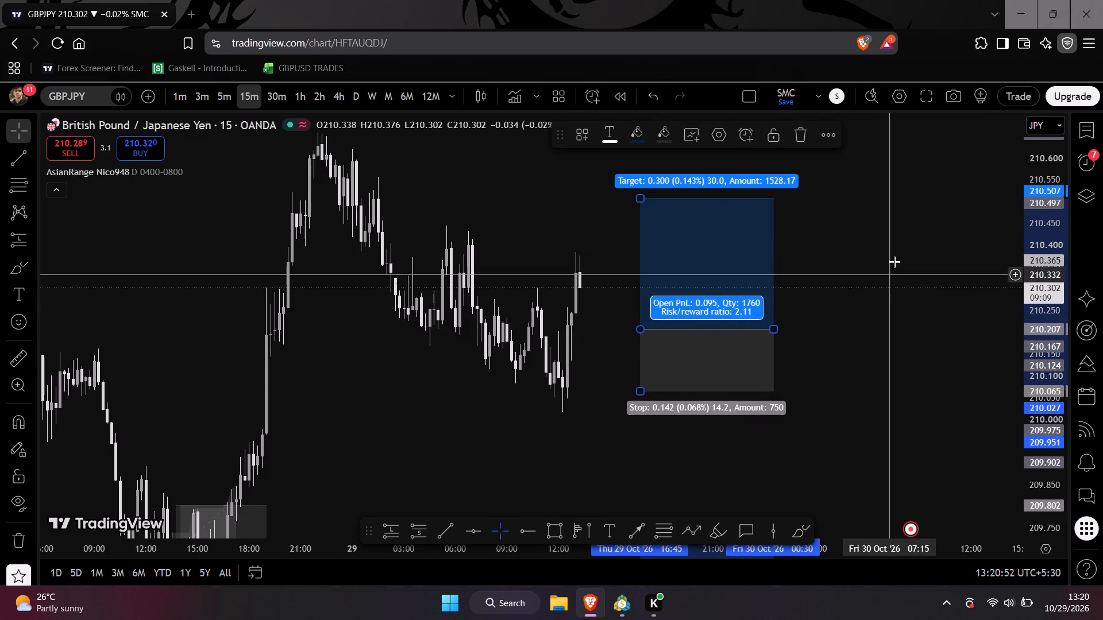
# Shift the long position back 13 bars so it starts at 13:30, directly beside the latest candle.
pyautogui.scroll(-2, 904, 241)
pyautogui.moveTo(880, 355); pyautogui.dragTo(935, 397)
pyautogui.scroll(2, 878, 420)
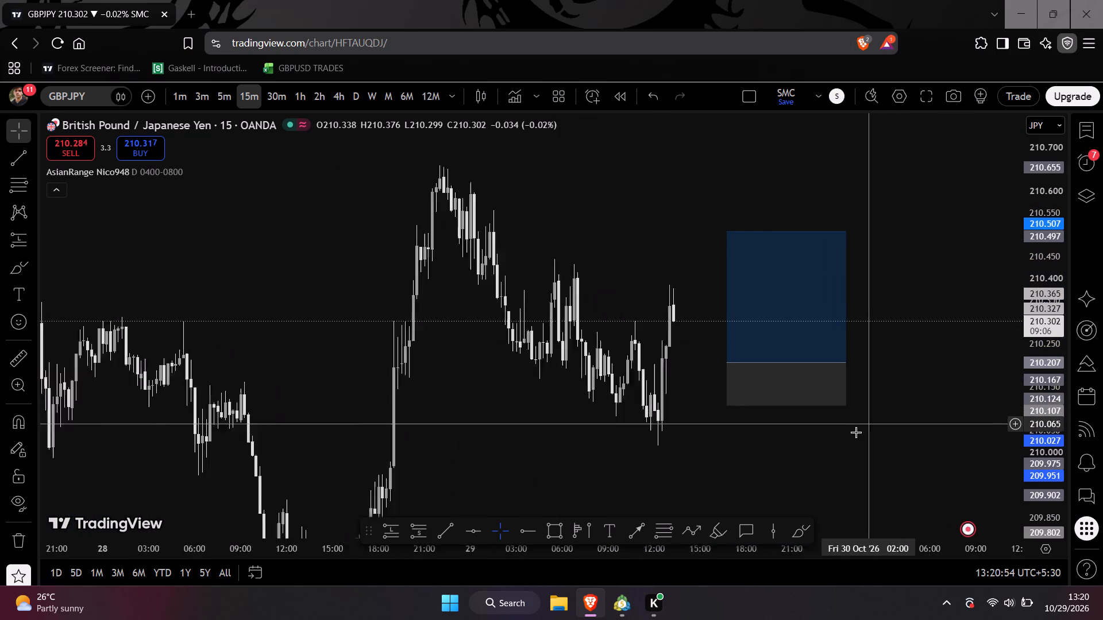
pyautogui.scroll(1, 856, 432)
pyautogui.click(708, 371)
pyautogui.press('Left')
pyautogui.press('Left')
pyautogui.press('Left')
pyautogui.press('Left')
pyautogui.press('Left')
pyautogui.press('Left')
pyautogui.press('Left')
pyautogui.press('Left')
pyautogui.press('Left')
pyautogui.press('Left')
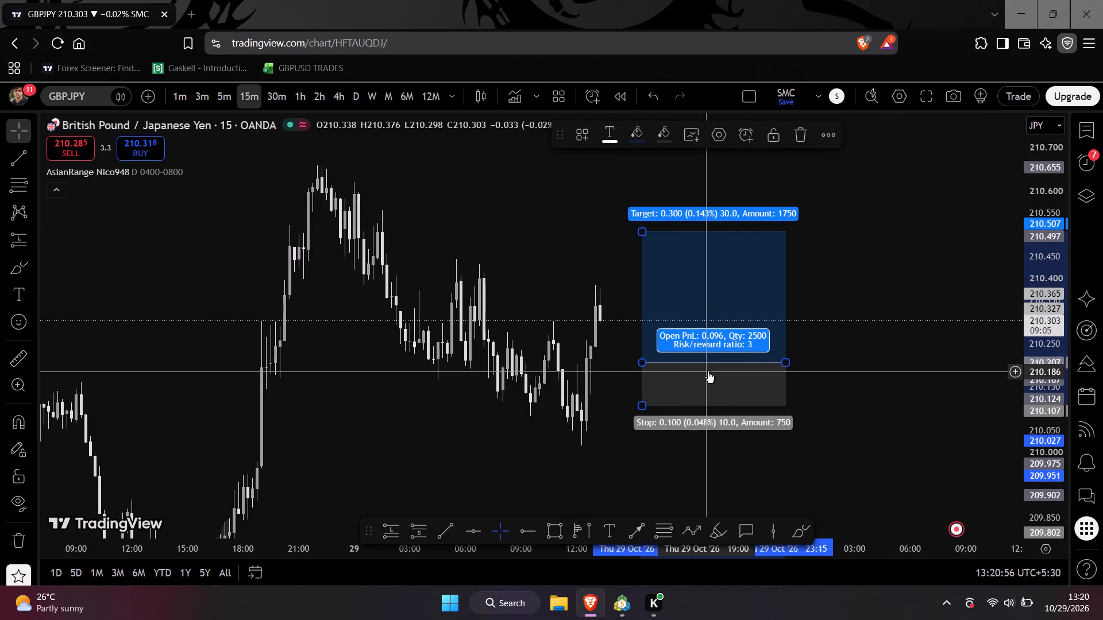
pyautogui.press('Left')
pyautogui.press('Left')
pyautogui.press('Left')
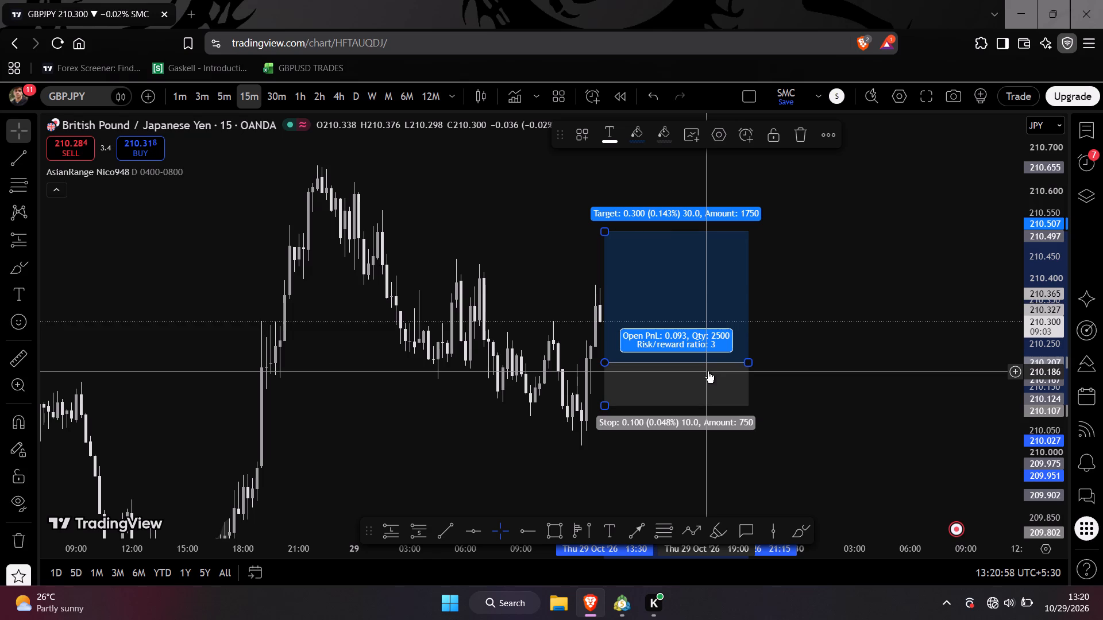
pyautogui.click(784, 297)
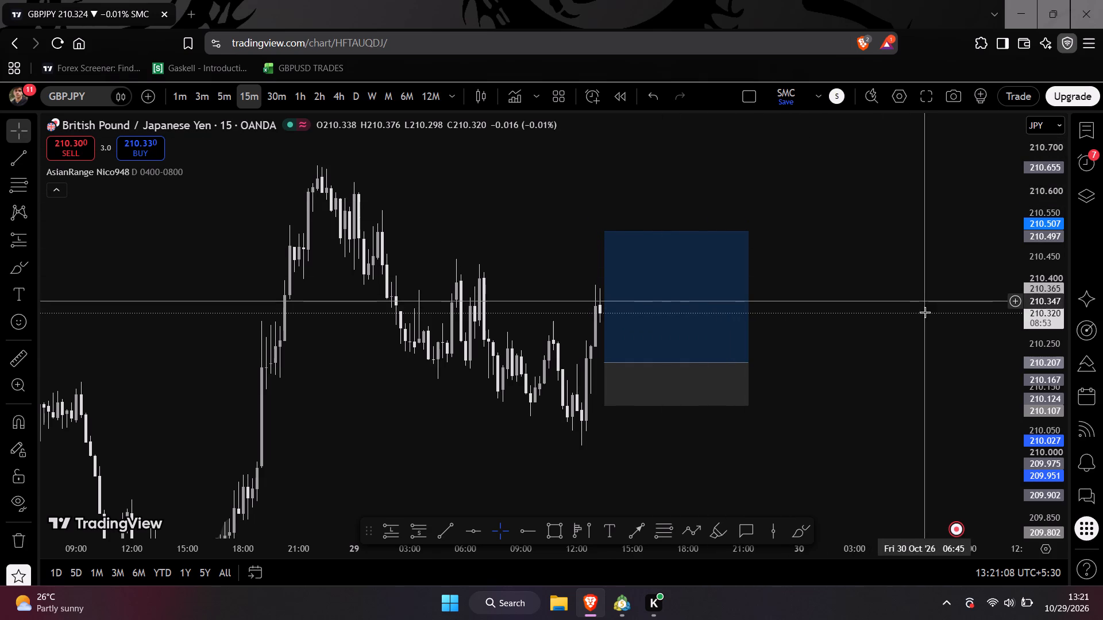
pyautogui.scroll(-2, 927, 315)
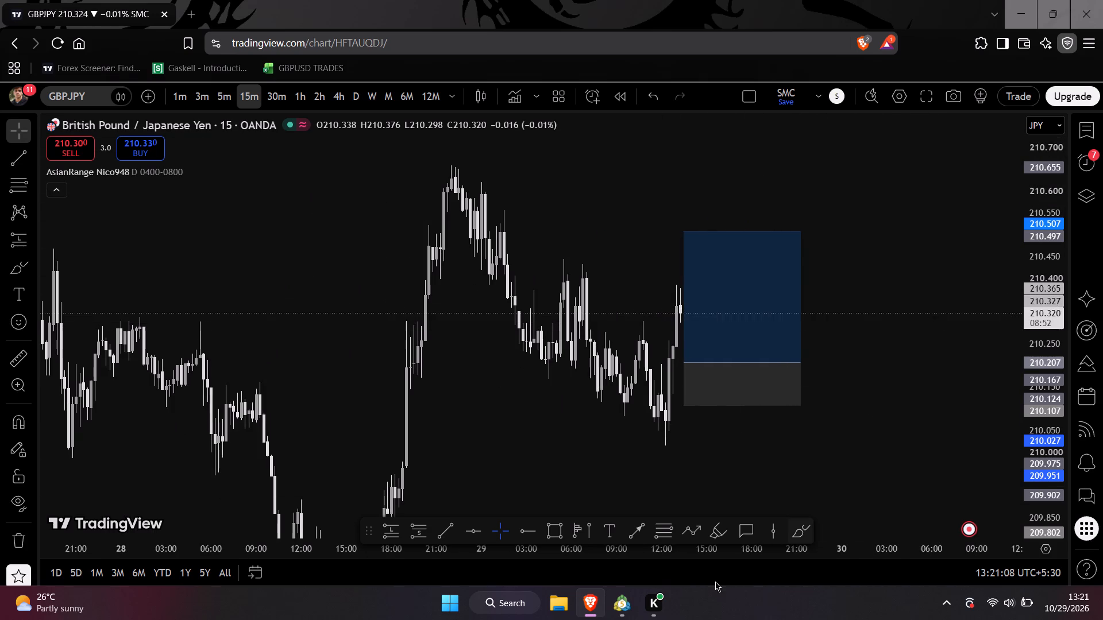
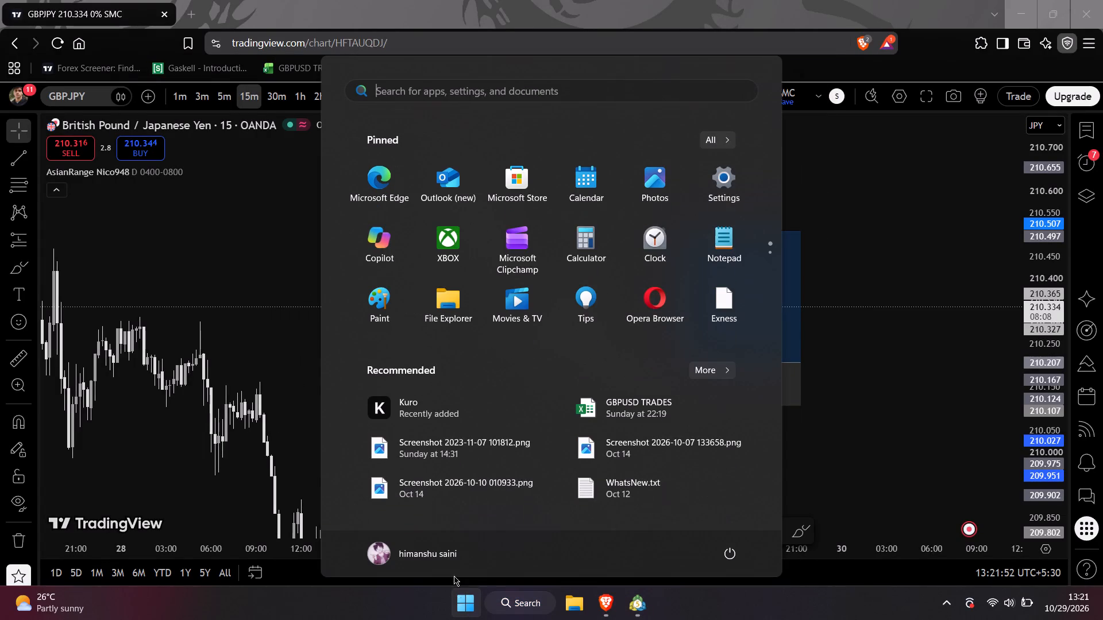
# Launch the recently added Kuro app.
pyautogui.click(431, 420)
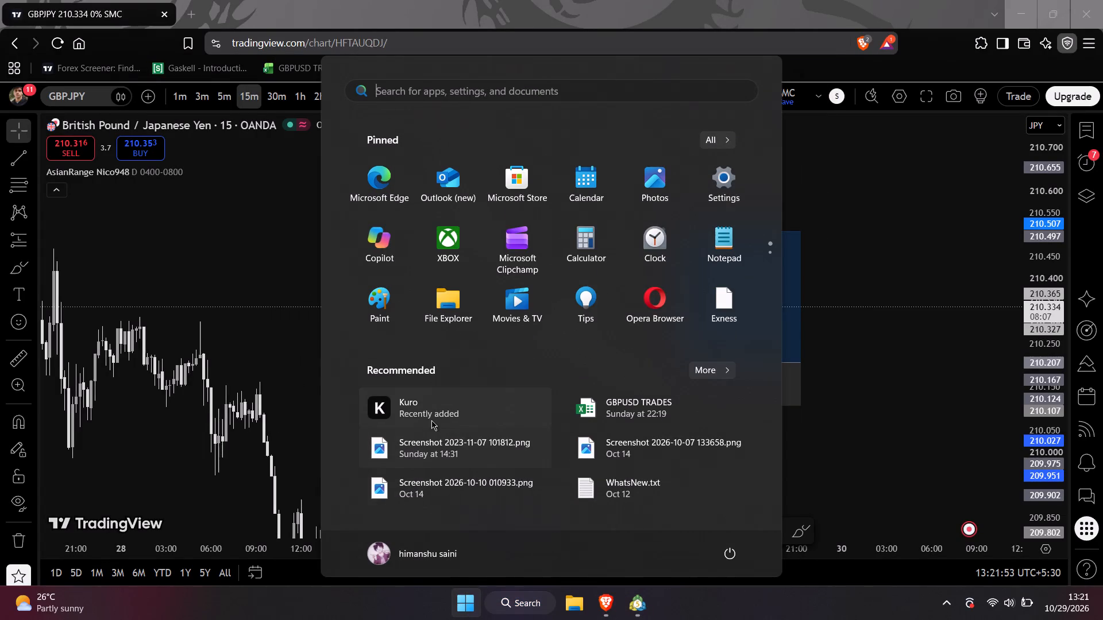
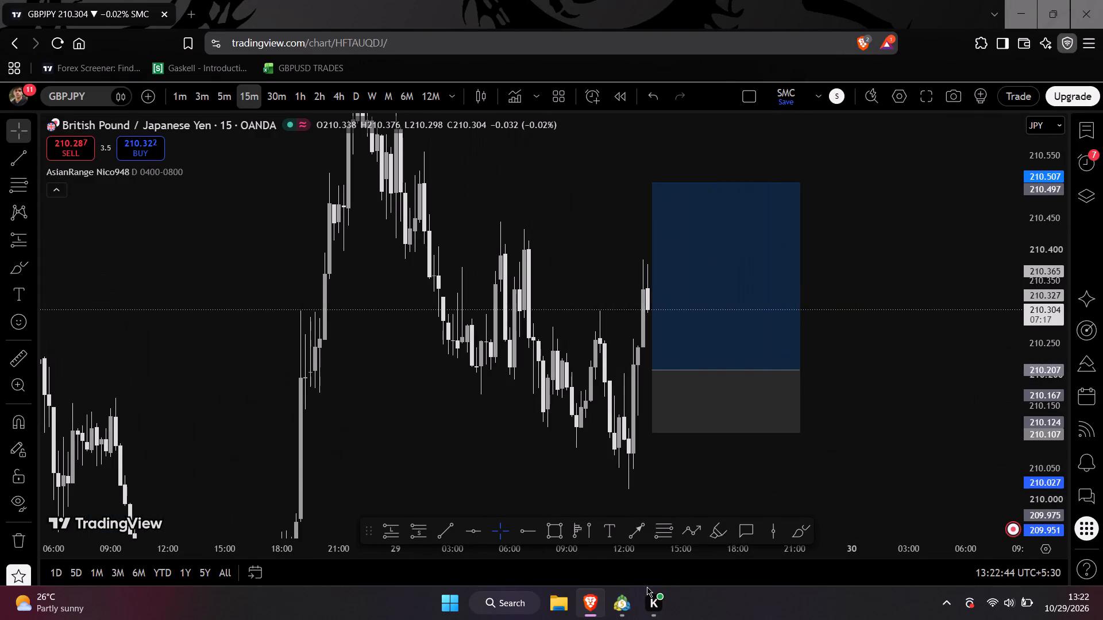
# Switch to MetaTrader 5 and view the GBPJPY M15 chart.
pyautogui.click(624, 609)
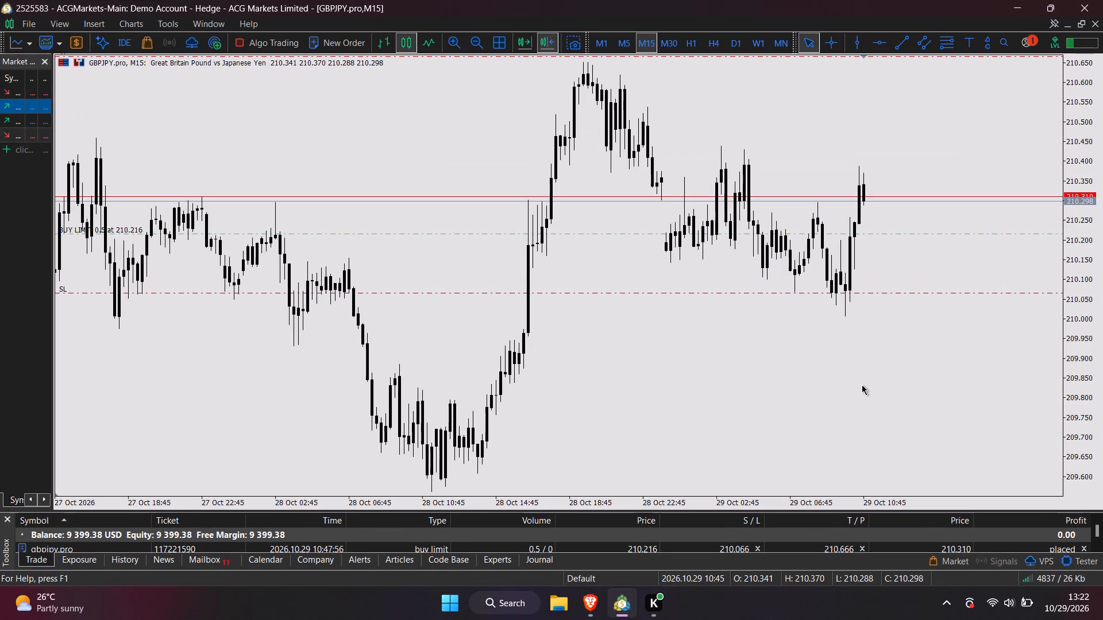
pyautogui.press('+')
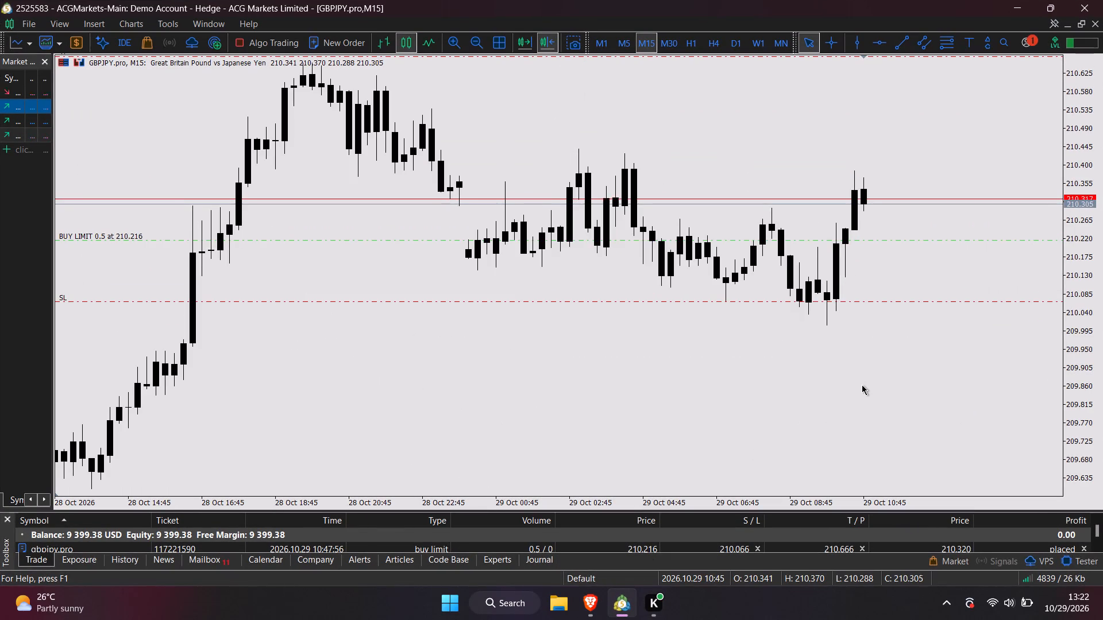
pyautogui.press('-')
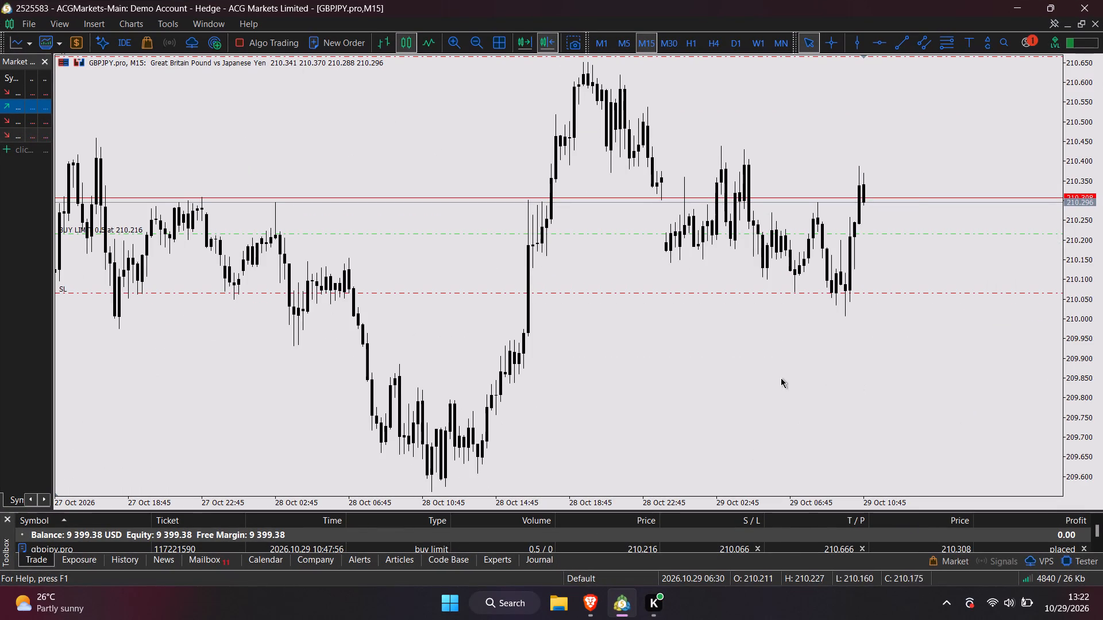
# Open the colour properties of the GBPJPY M15 chart.
pyautogui.rightClick(780, 378)
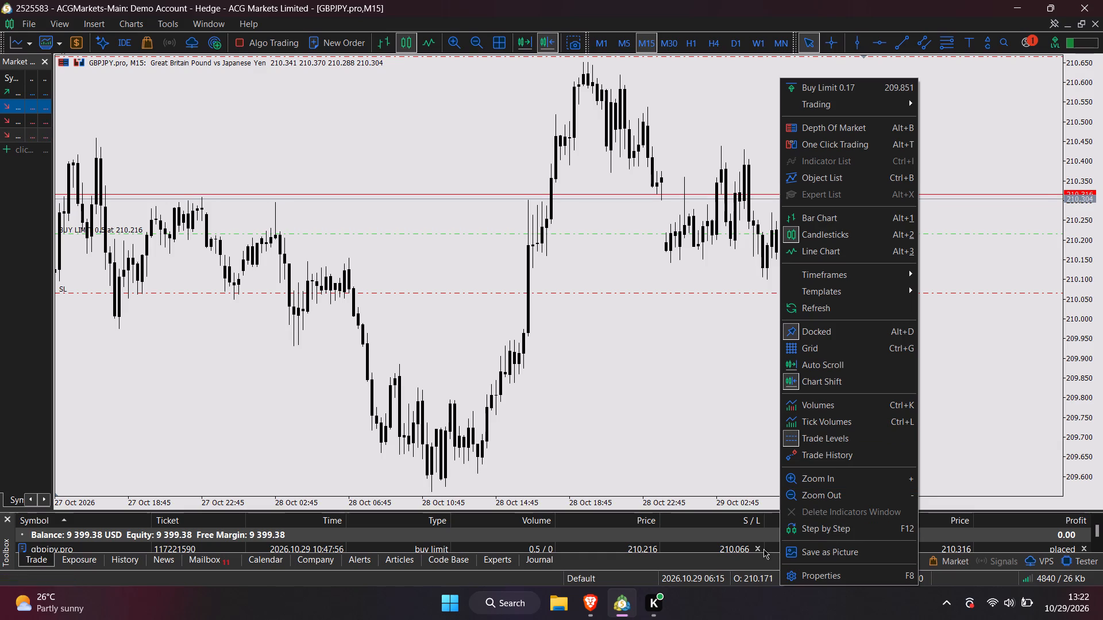
pyautogui.click(619, 458)
pyautogui.rightClick(578, 369)
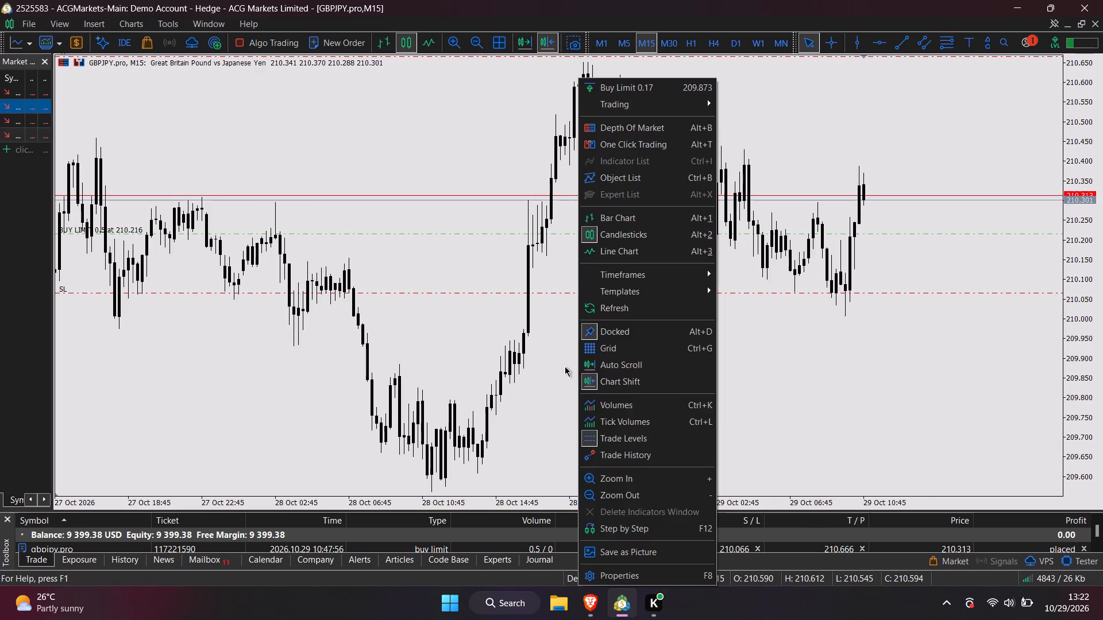
pyautogui.click(565, 366)
pyautogui.scroll(2, 795, 409)
pyautogui.rightClick(795, 409)
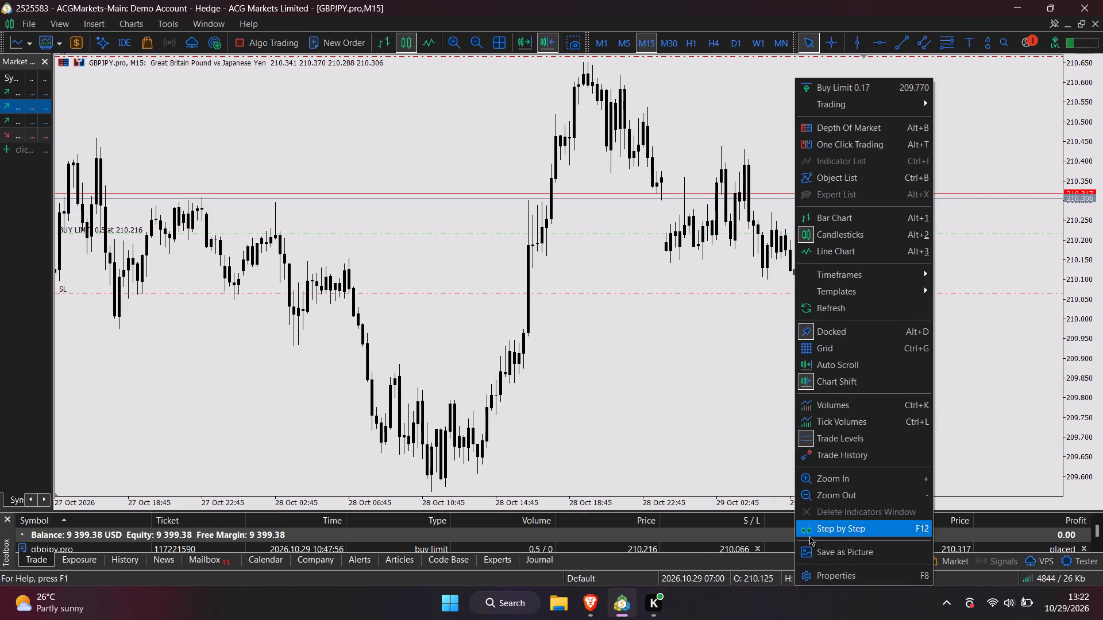
pyautogui.click(837, 575)
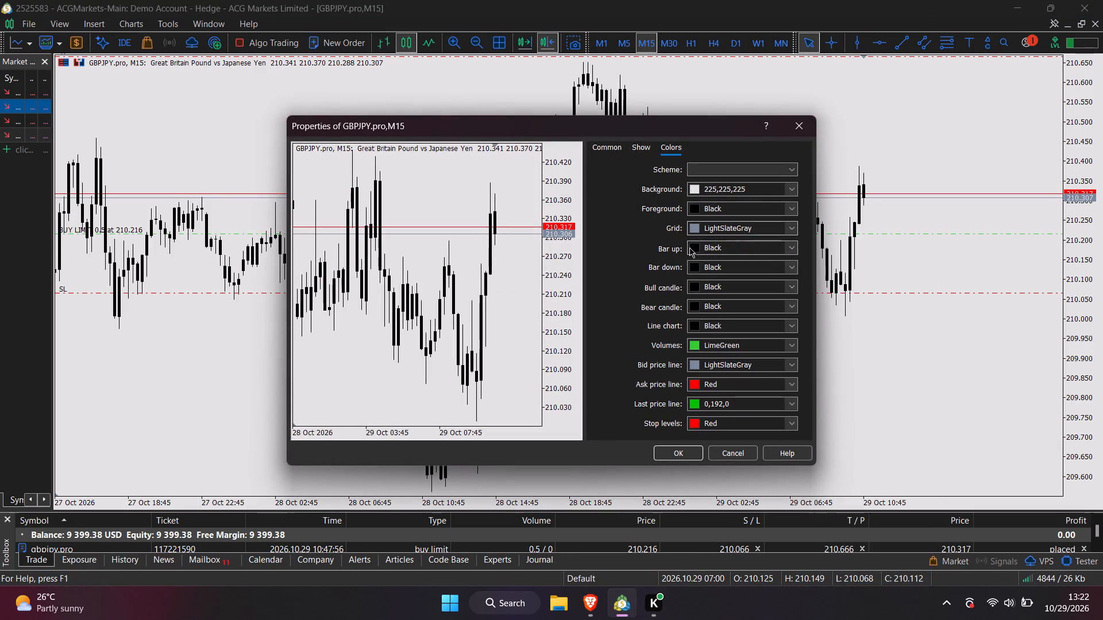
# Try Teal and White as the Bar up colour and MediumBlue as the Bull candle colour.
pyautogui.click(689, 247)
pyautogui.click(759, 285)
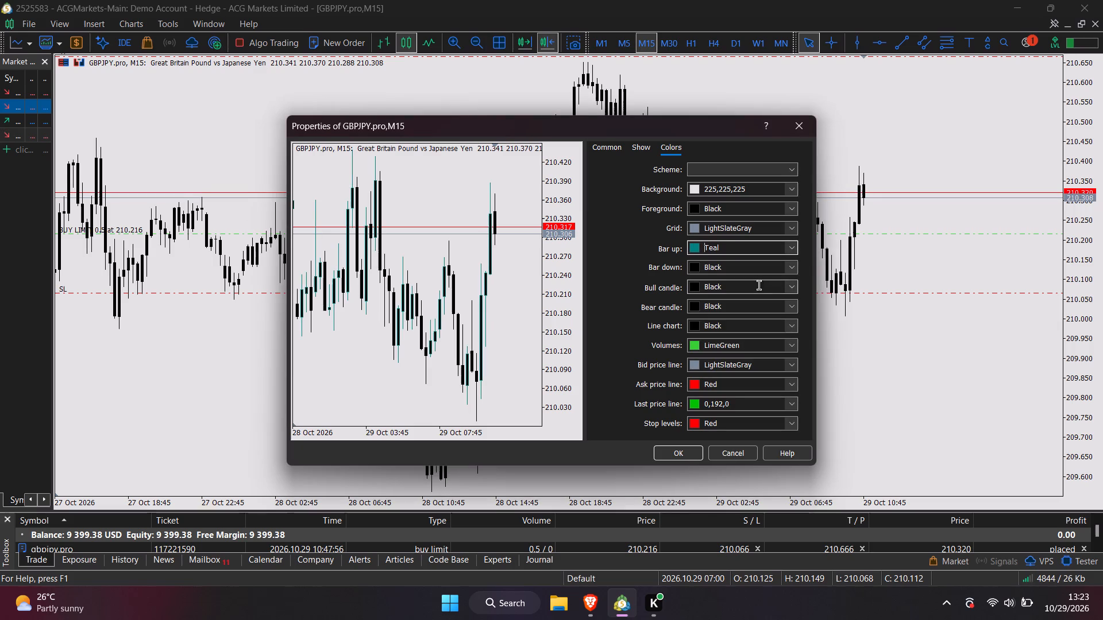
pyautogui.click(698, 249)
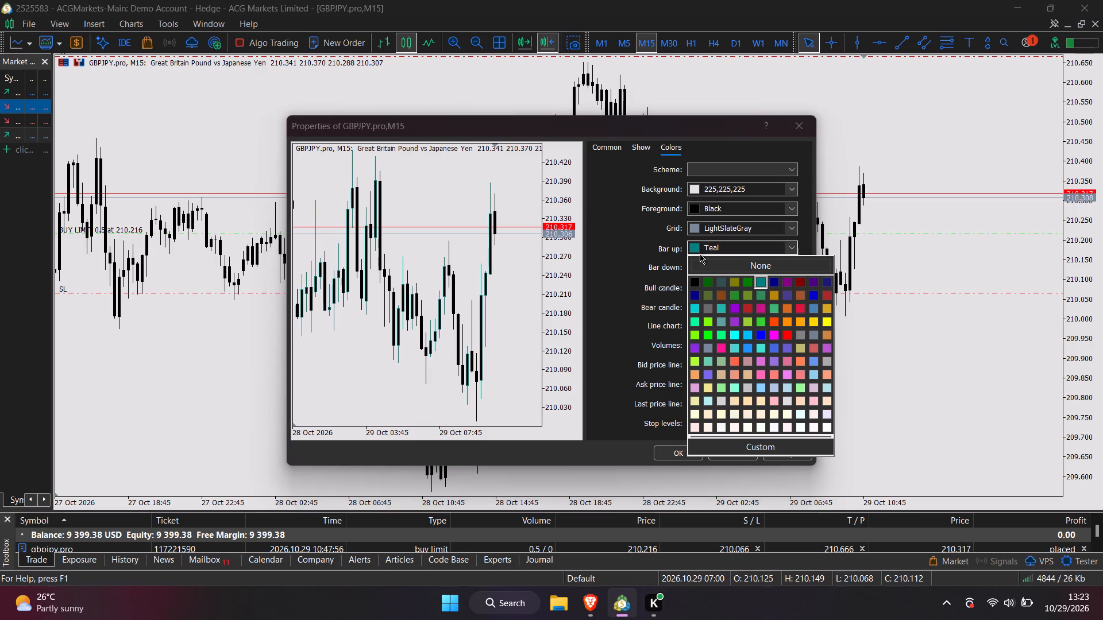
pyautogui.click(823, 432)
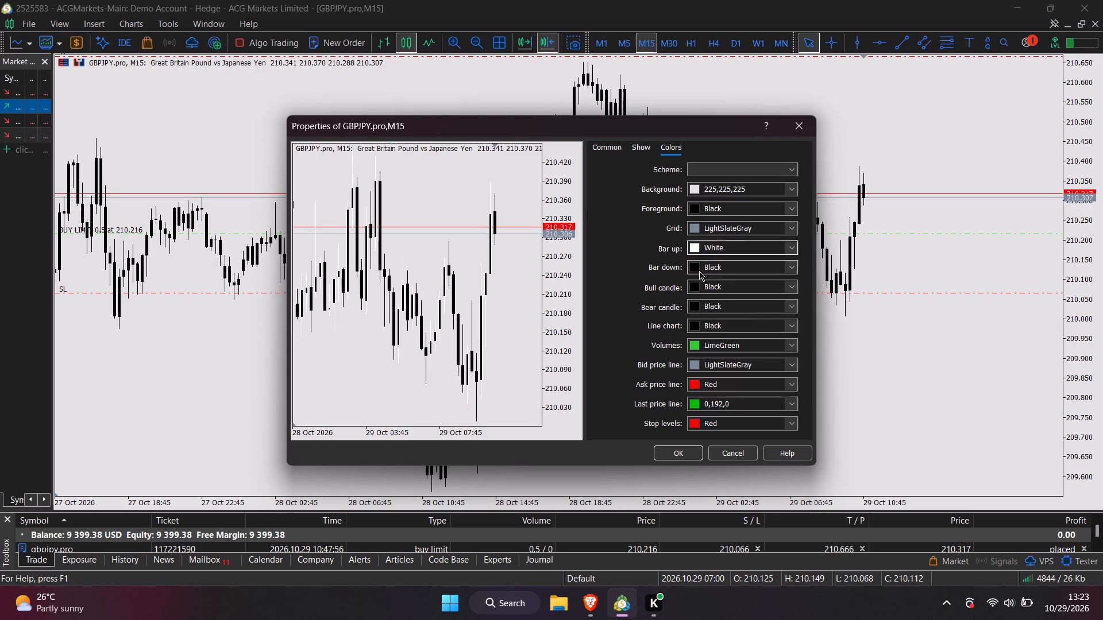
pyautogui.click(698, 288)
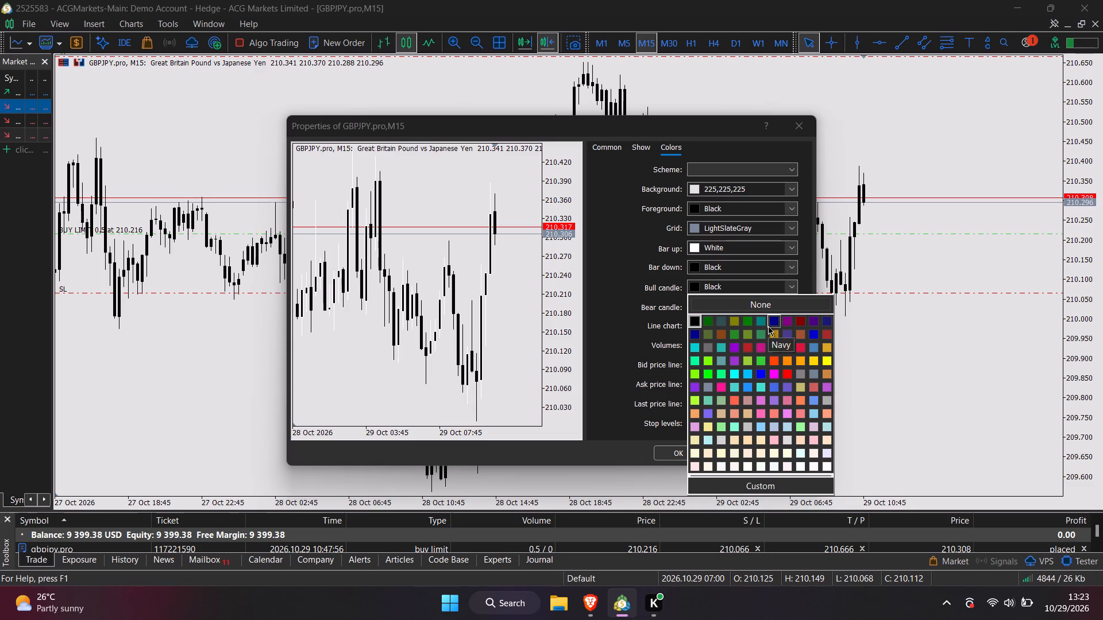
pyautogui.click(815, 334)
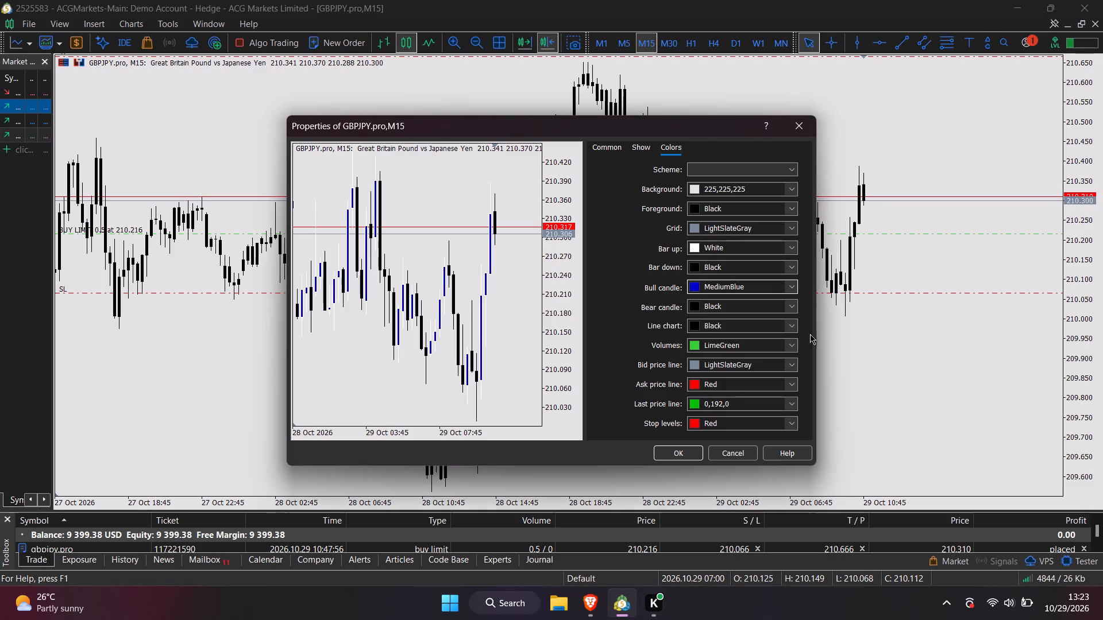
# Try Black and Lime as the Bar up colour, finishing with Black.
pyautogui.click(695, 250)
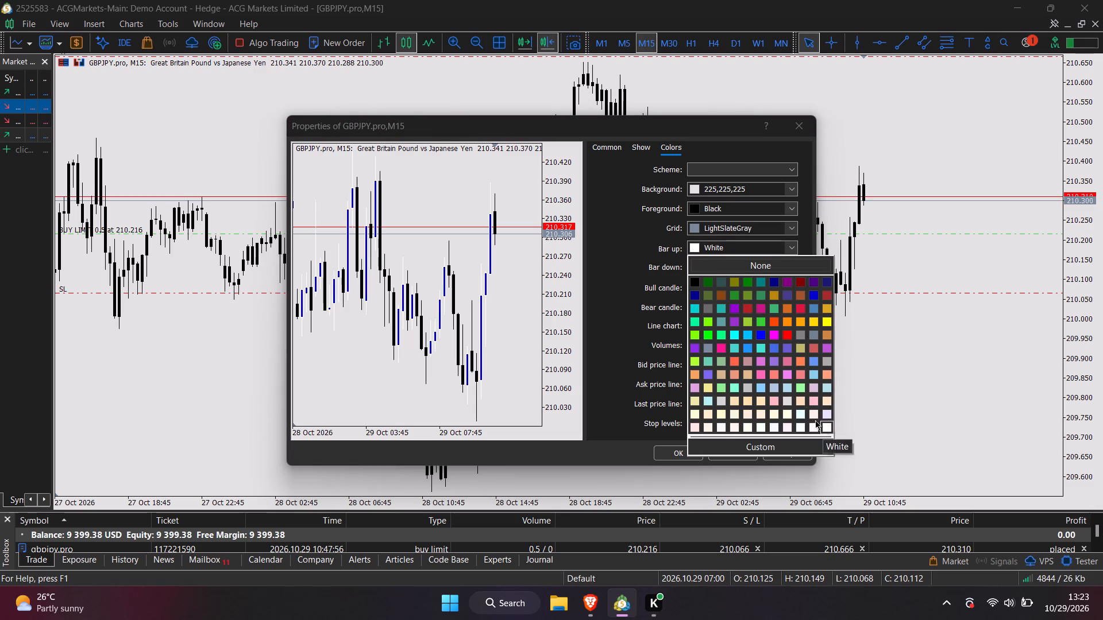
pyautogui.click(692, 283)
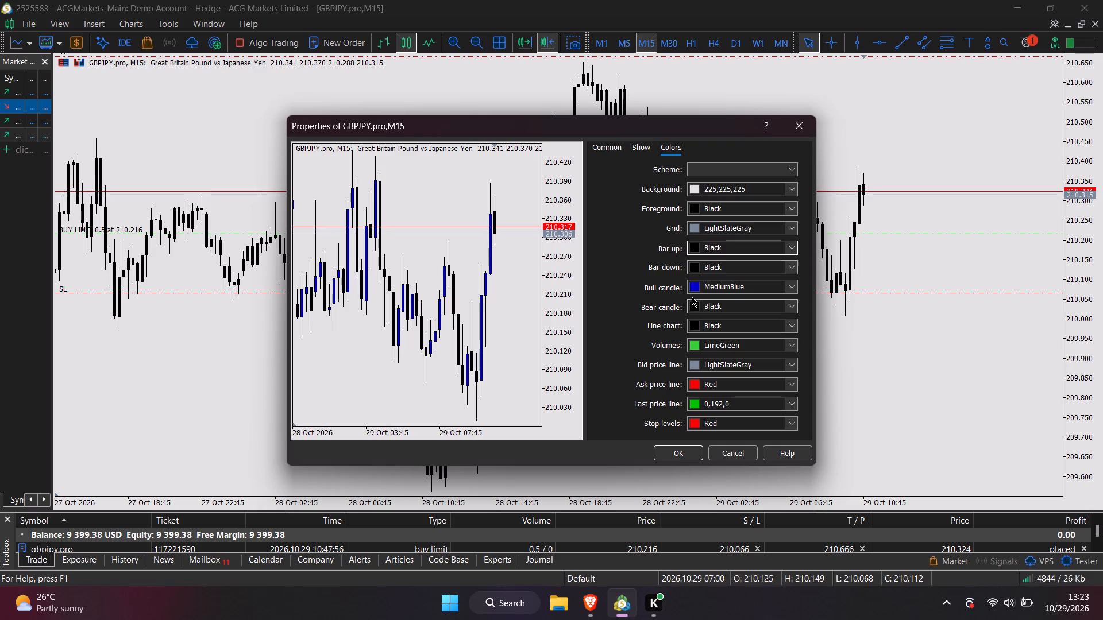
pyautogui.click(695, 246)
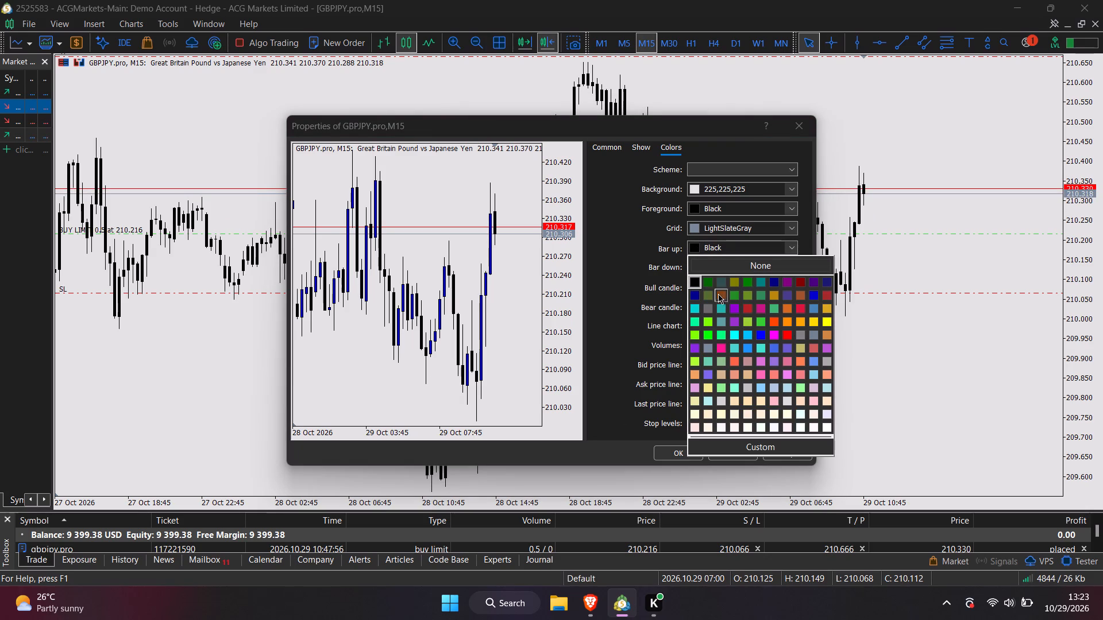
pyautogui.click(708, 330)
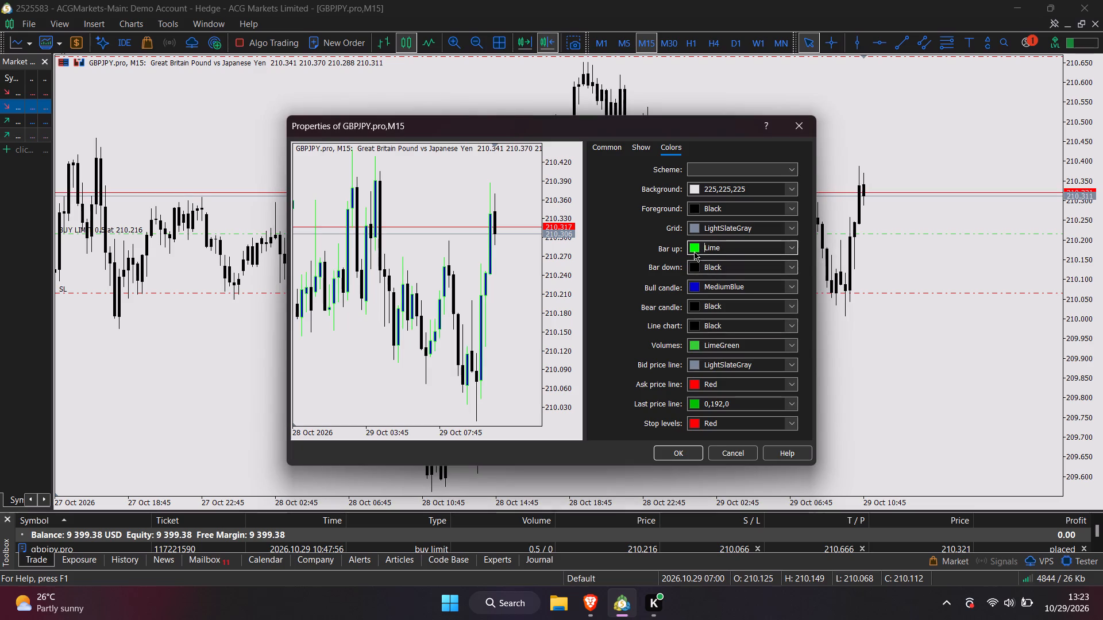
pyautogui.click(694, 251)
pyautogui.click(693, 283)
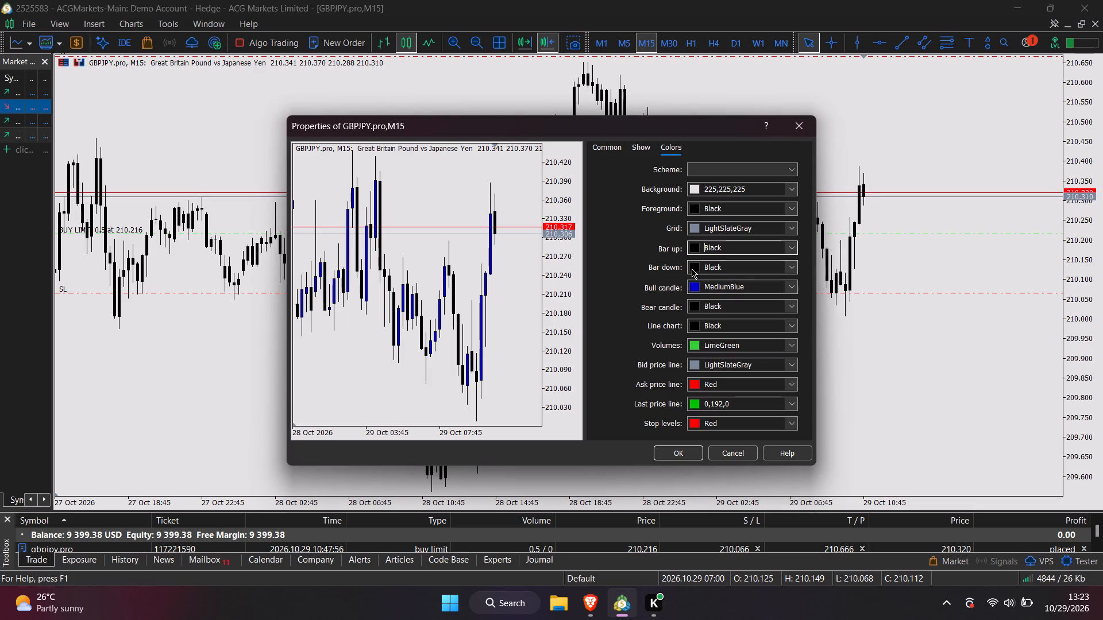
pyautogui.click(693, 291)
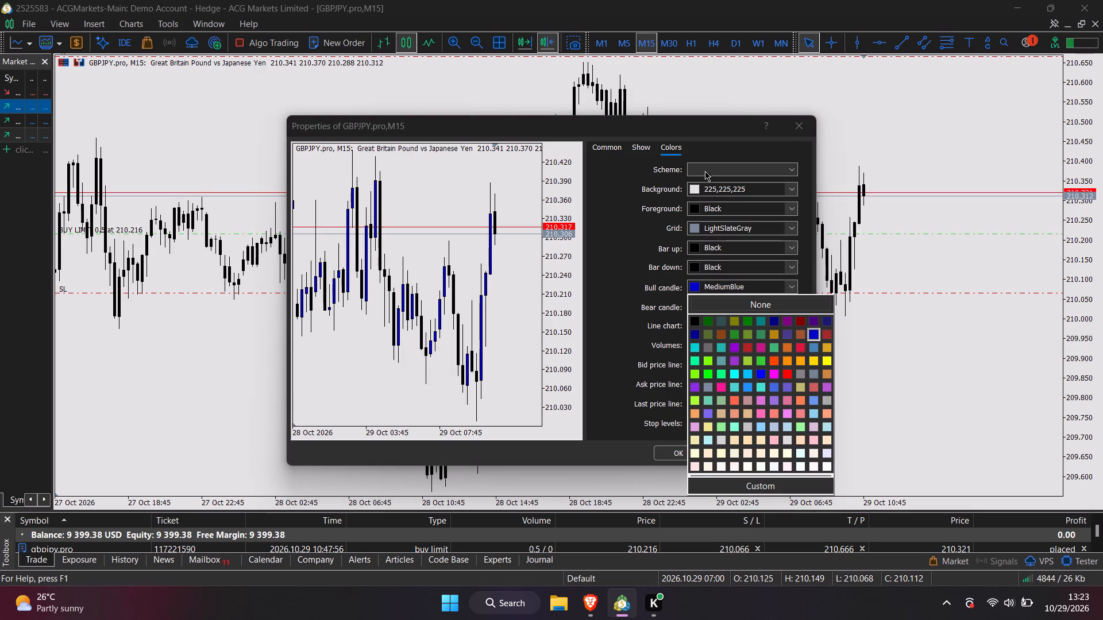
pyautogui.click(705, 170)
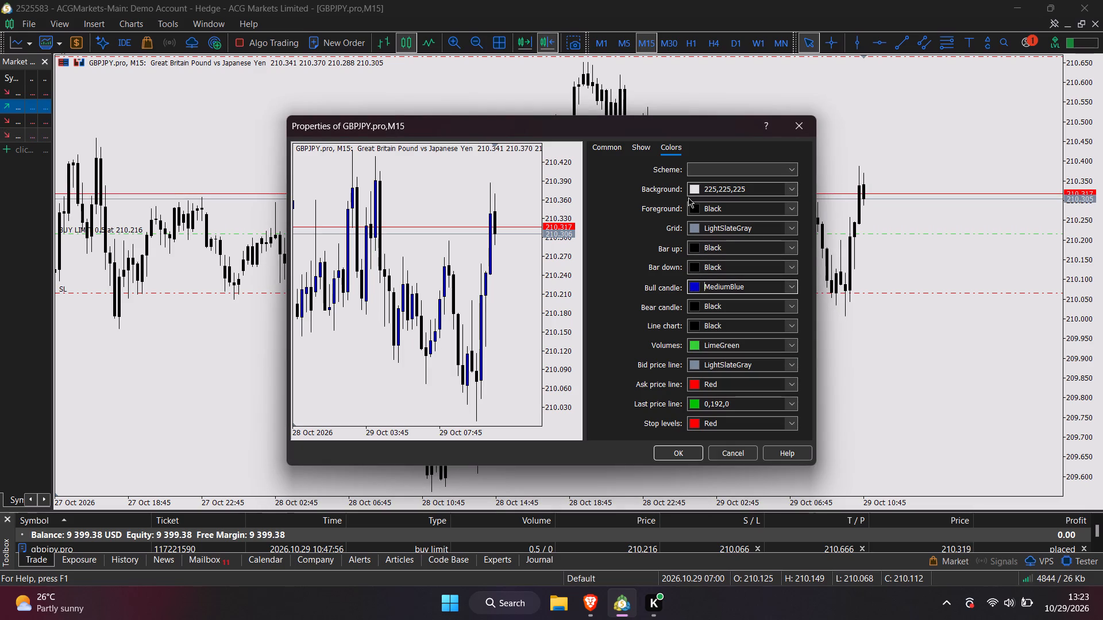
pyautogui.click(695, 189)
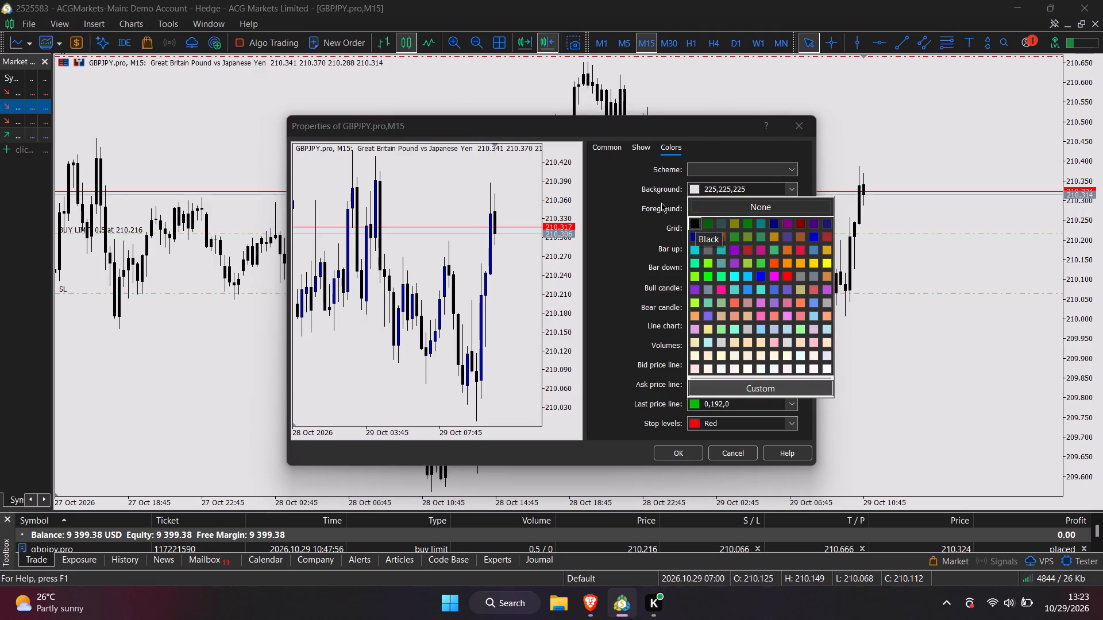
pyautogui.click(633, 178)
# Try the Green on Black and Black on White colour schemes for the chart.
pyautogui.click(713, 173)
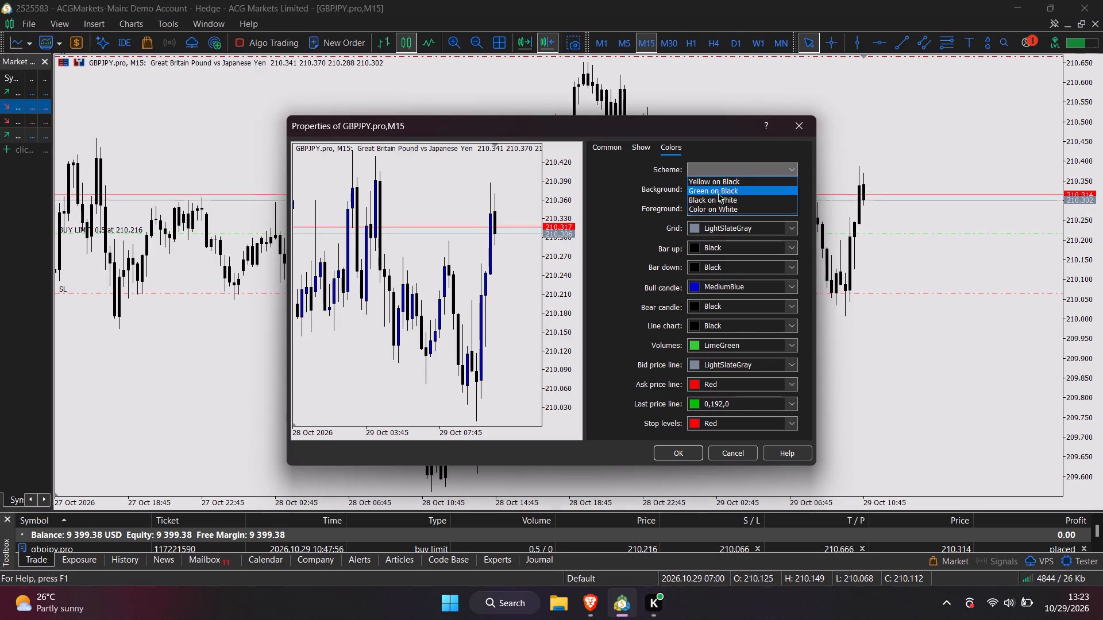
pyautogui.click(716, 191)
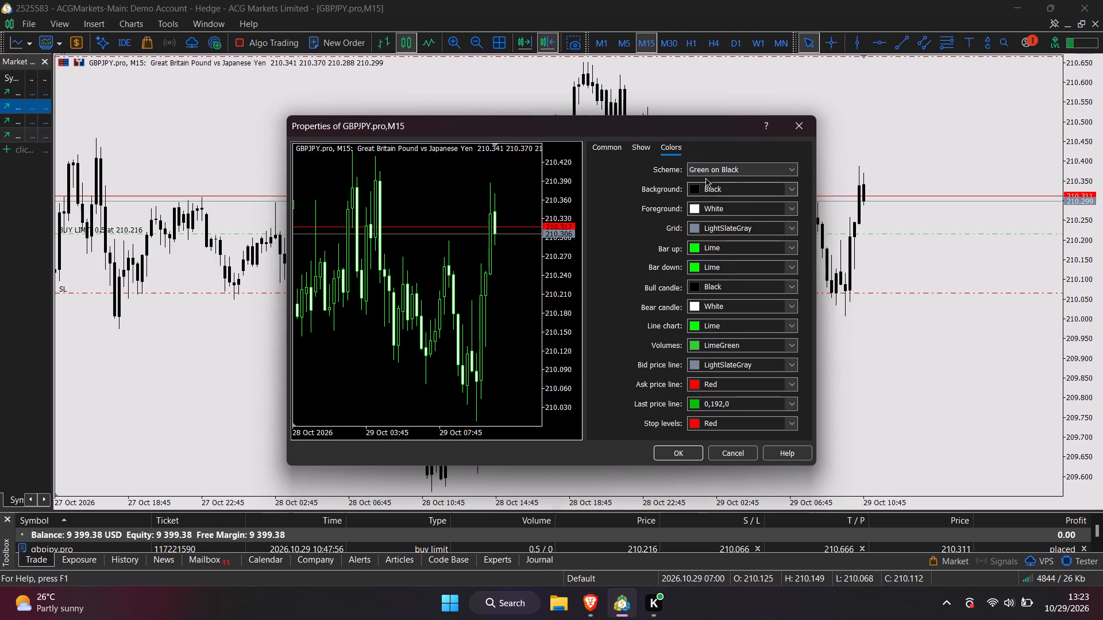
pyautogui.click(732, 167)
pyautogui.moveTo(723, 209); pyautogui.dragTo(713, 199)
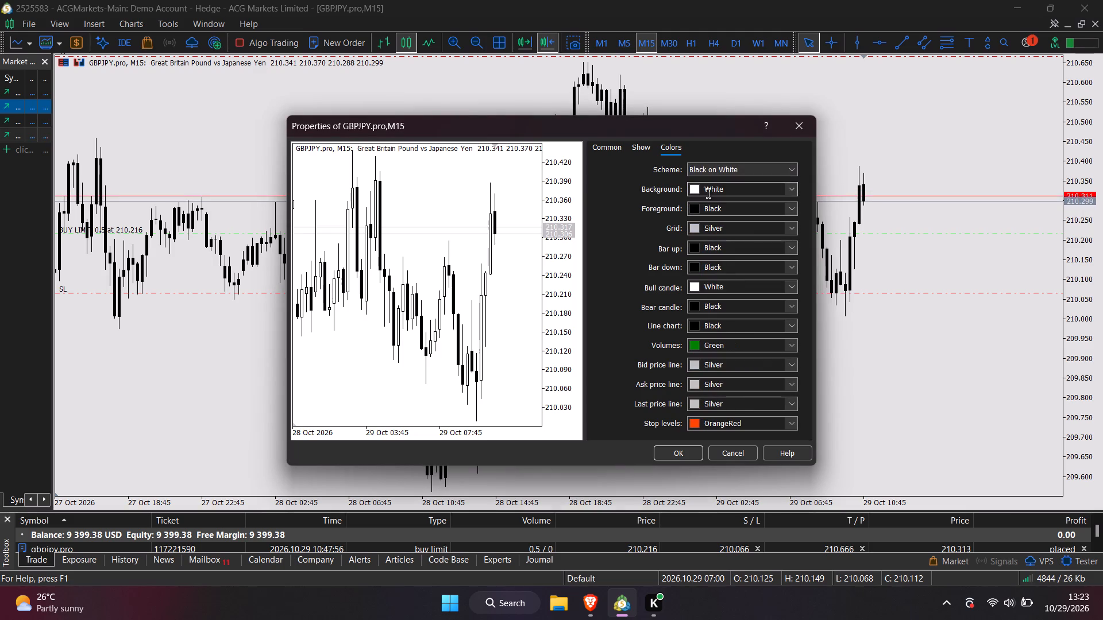
# Choose the Yellow on Black colour scheme for the chart.
pyautogui.click(708, 165)
pyautogui.click(717, 183)
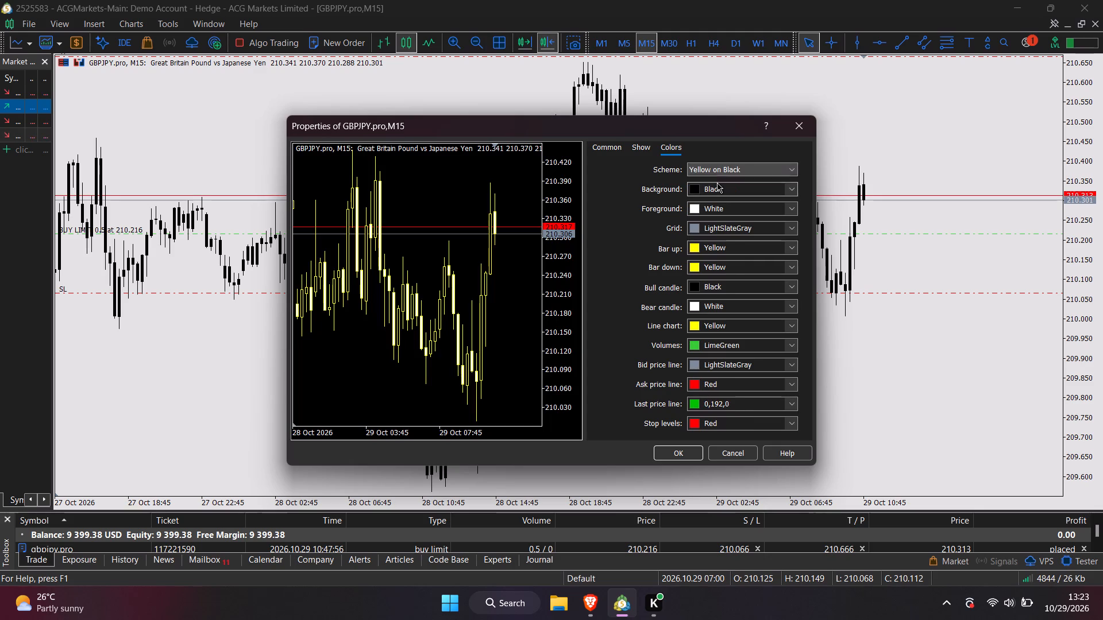
# Set the Bar up colour to Lavender and the Bar down colour to Snow.
pyautogui.click(690, 246)
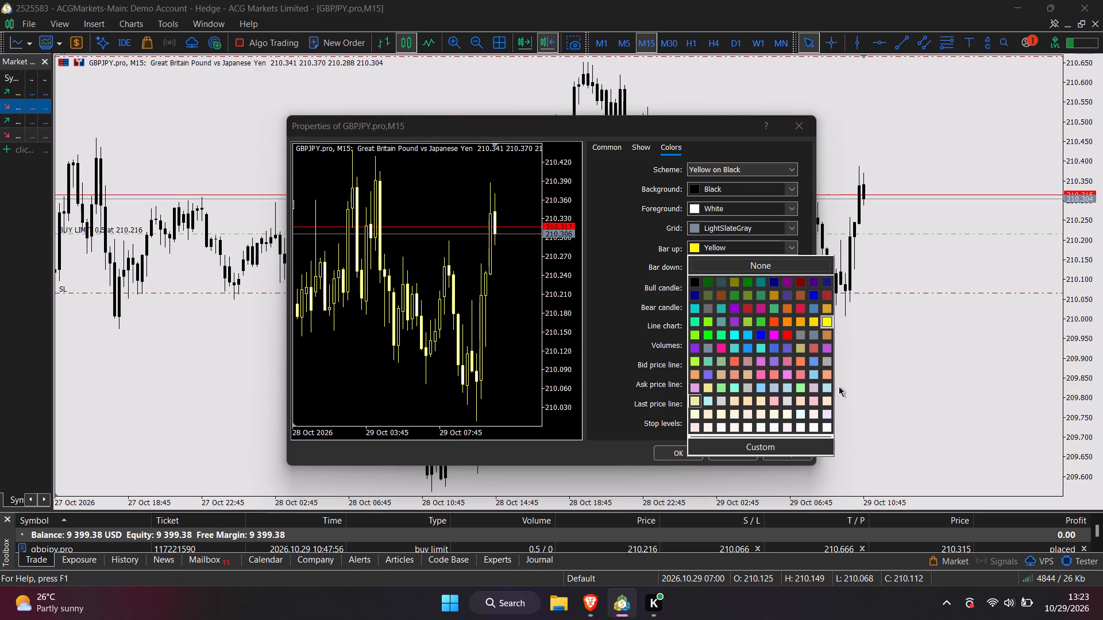
pyautogui.click(826, 412)
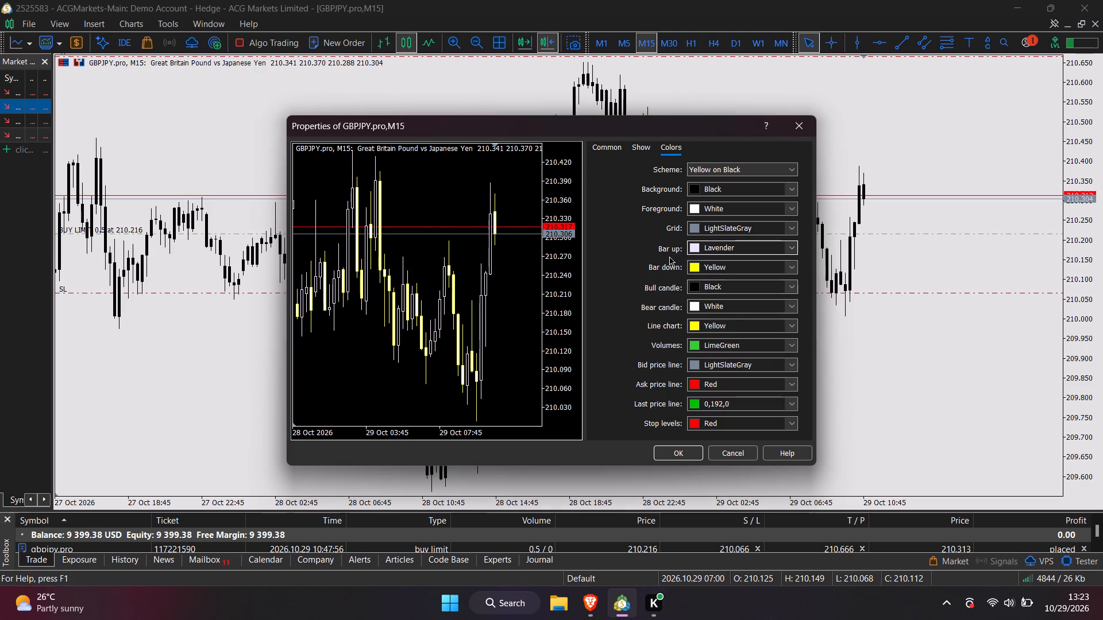
pyautogui.click(691, 266)
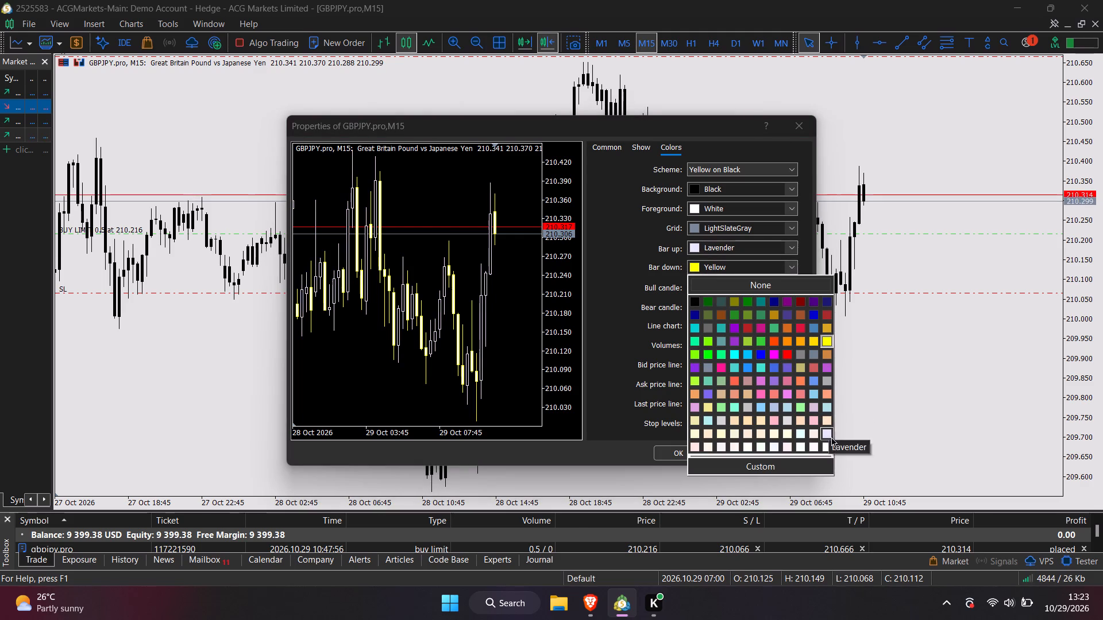
pyautogui.click(812, 445)
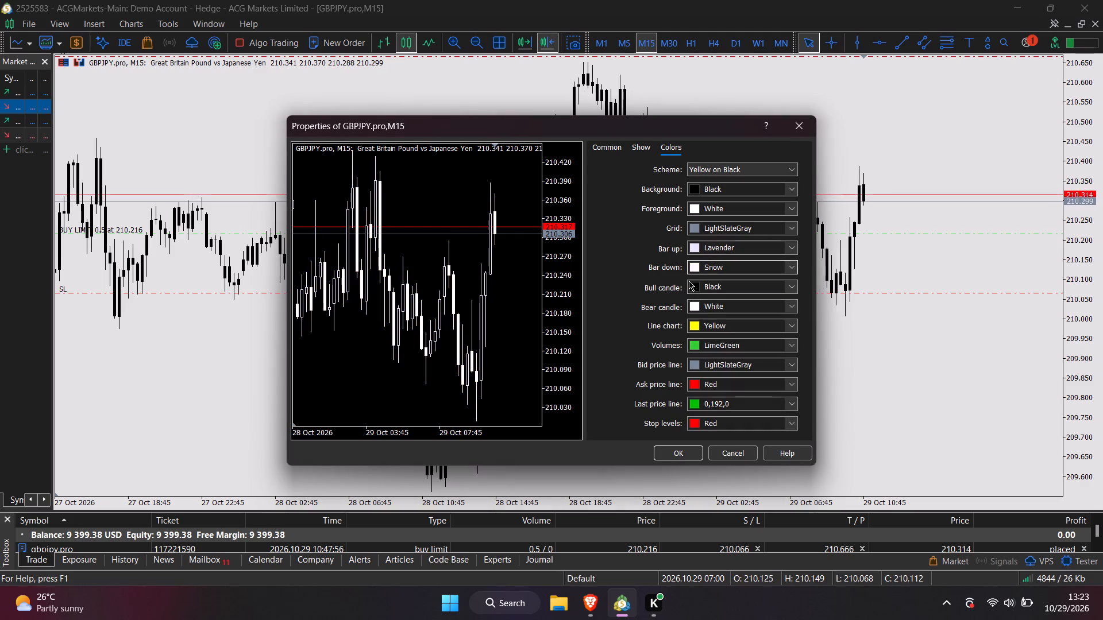
# Set the Bull candle colour to Lavender and the Bear candle colour to White, and apply the chart properties.
pyautogui.click(693, 282)
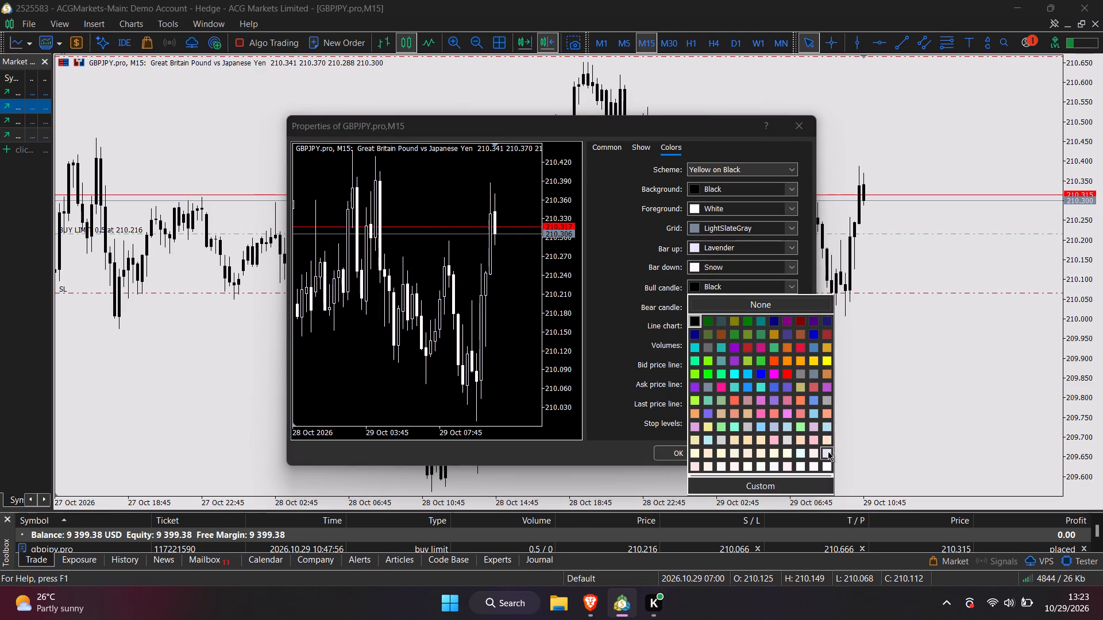
pyautogui.click(828, 451)
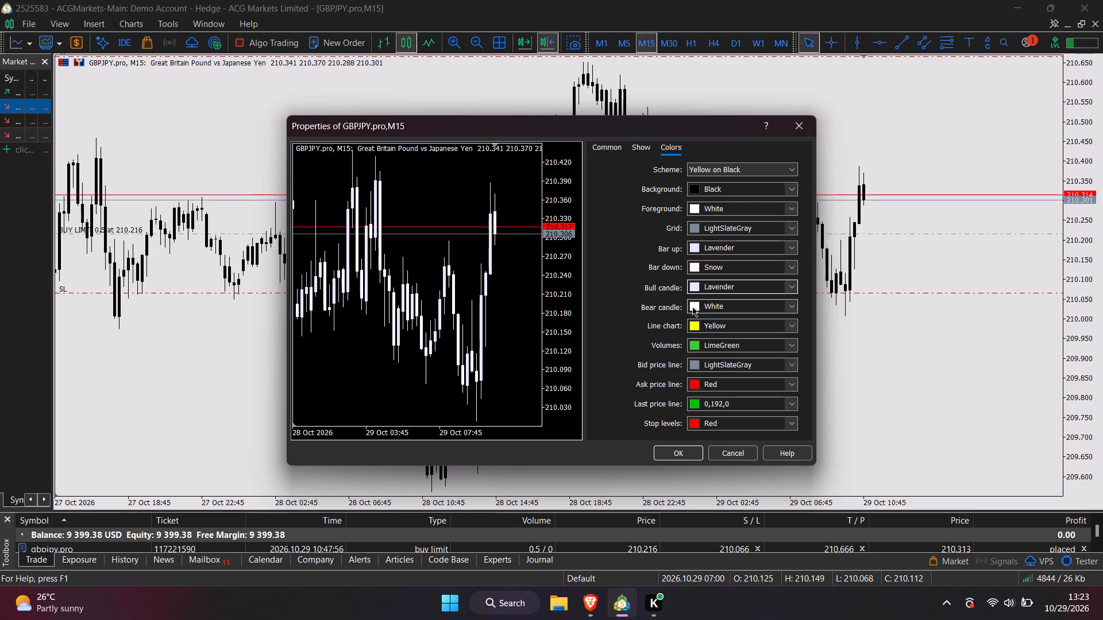
pyautogui.click(692, 307)
pyautogui.click(827, 483)
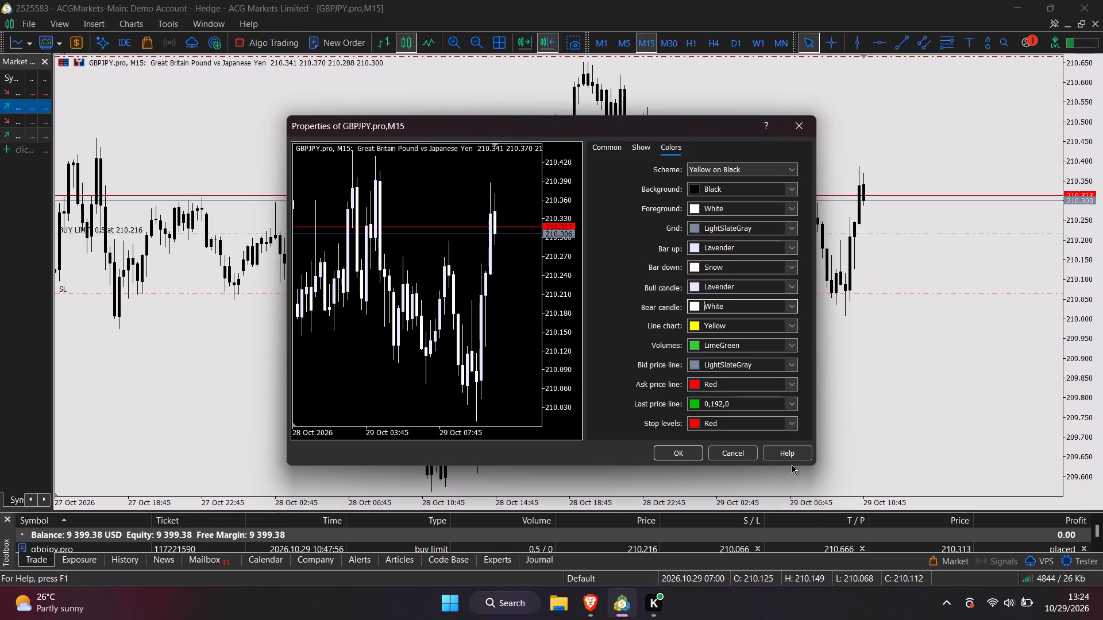
pyautogui.click(680, 452)
# Set the chart's Bar up and Bull candle colours to Gainsboro and apply the properties.
pyautogui.scroll(3, 761, 343)
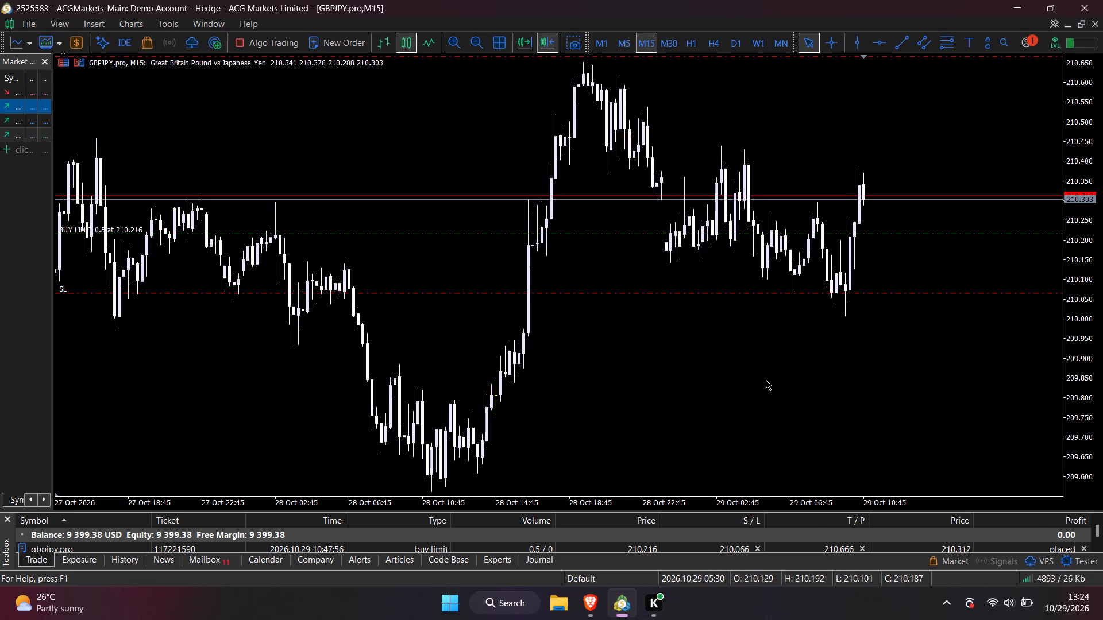
pyautogui.press('+')
pyautogui.press('-')
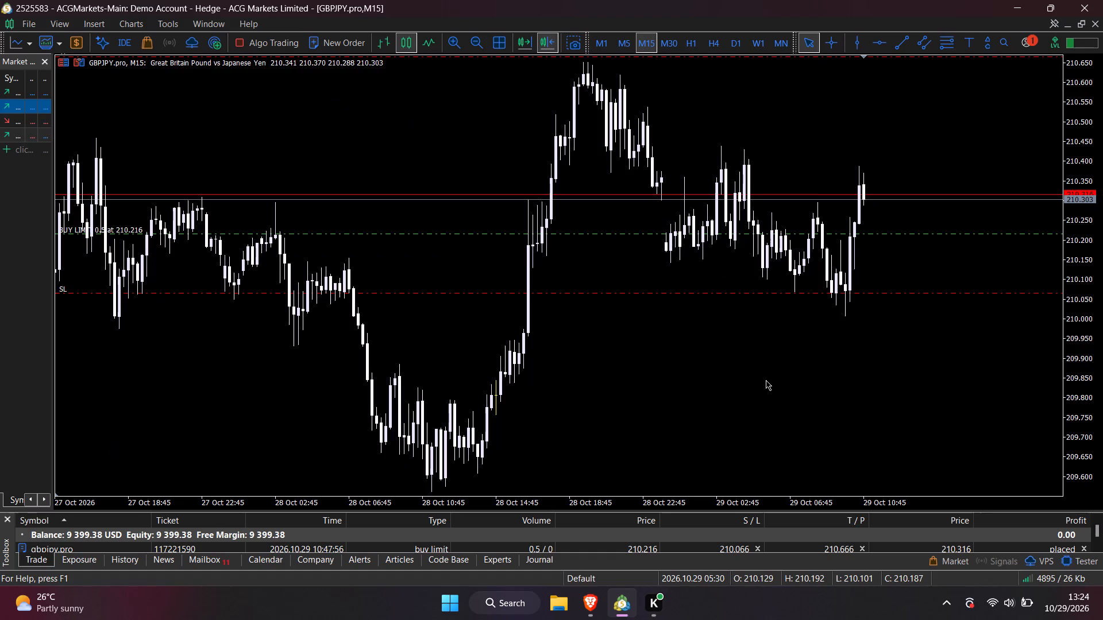
pyautogui.rightClick(605, 343)
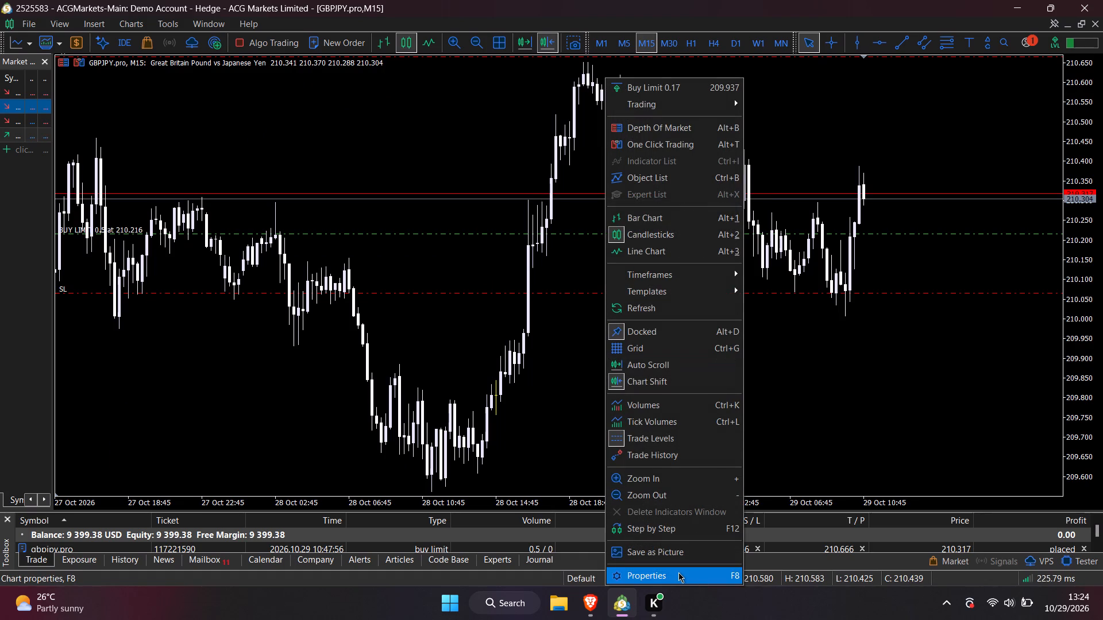
pyautogui.click(678, 572)
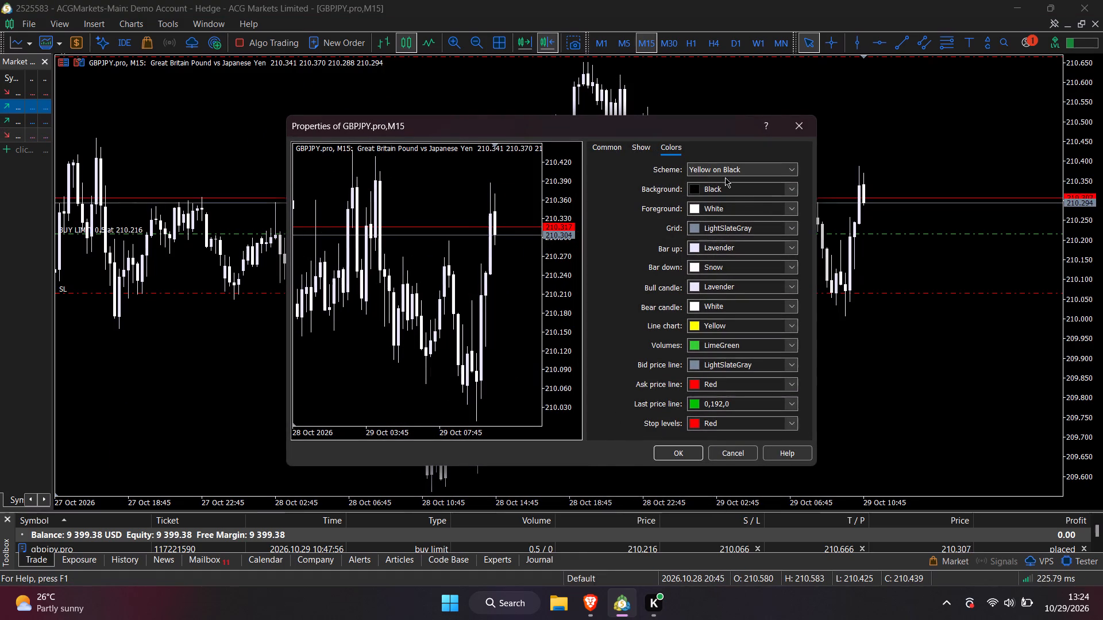
pyautogui.click(696, 246)
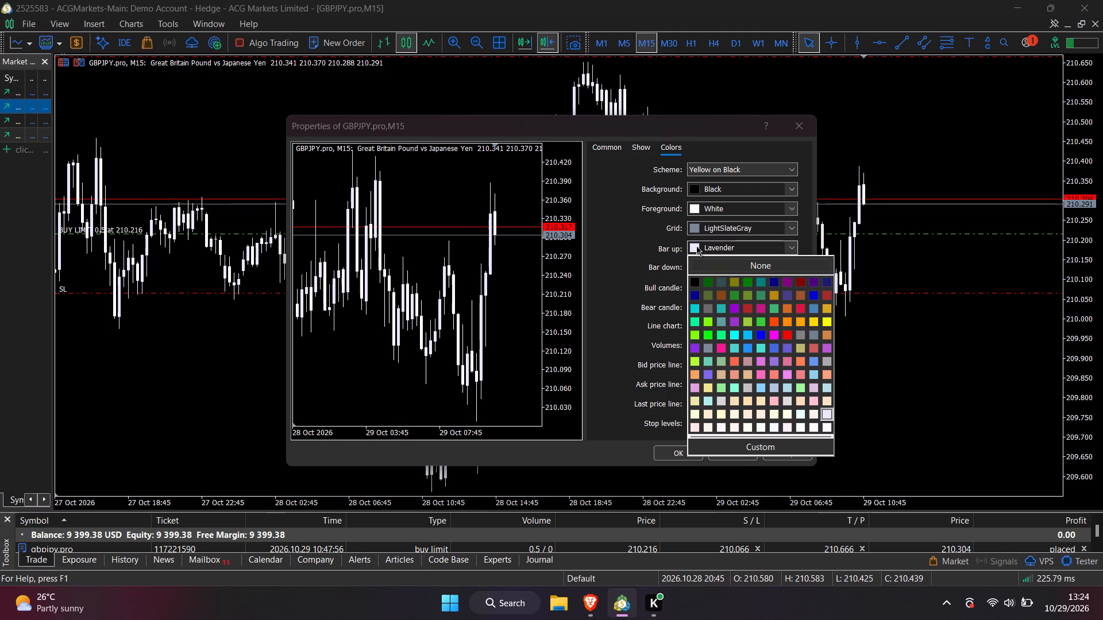
pyautogui.click(789, 402)
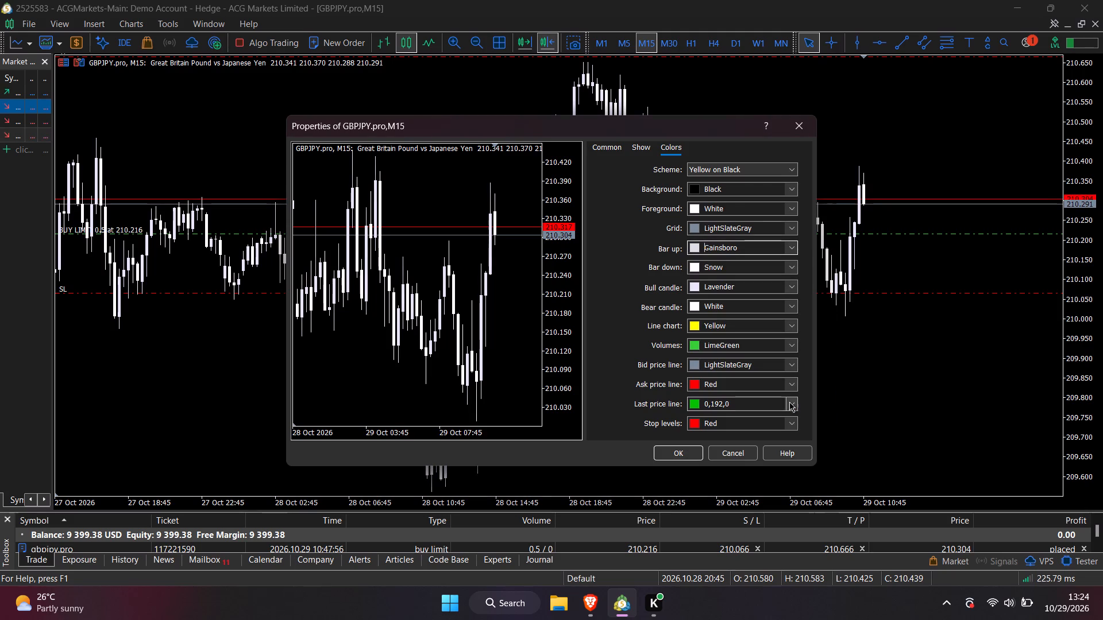
pyautogui.click(691, 286)
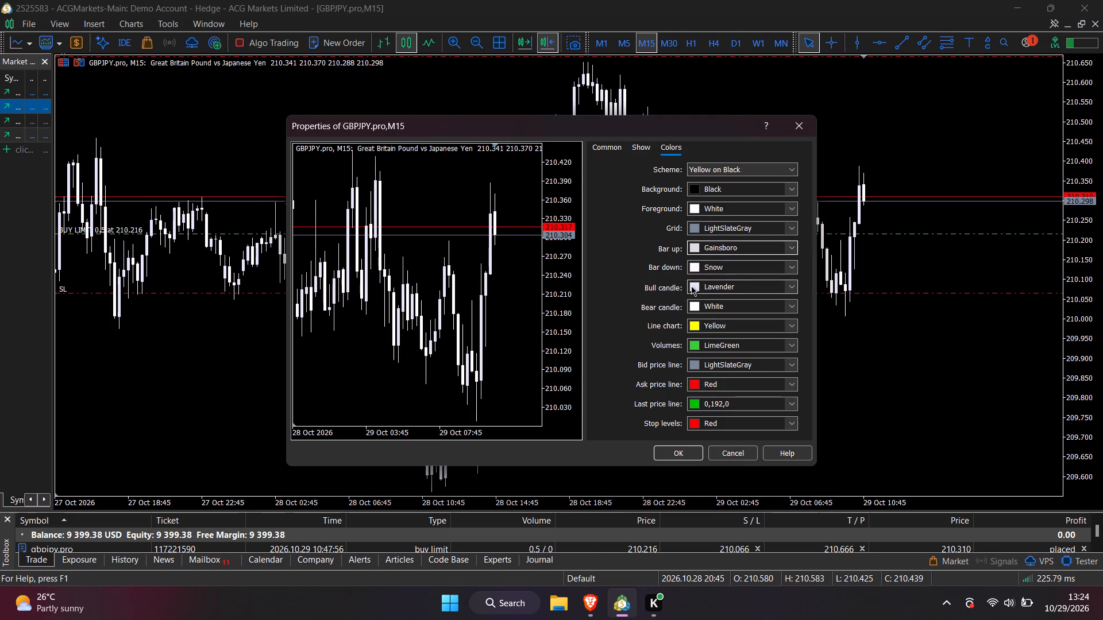
pyautogui.click(786, 438)
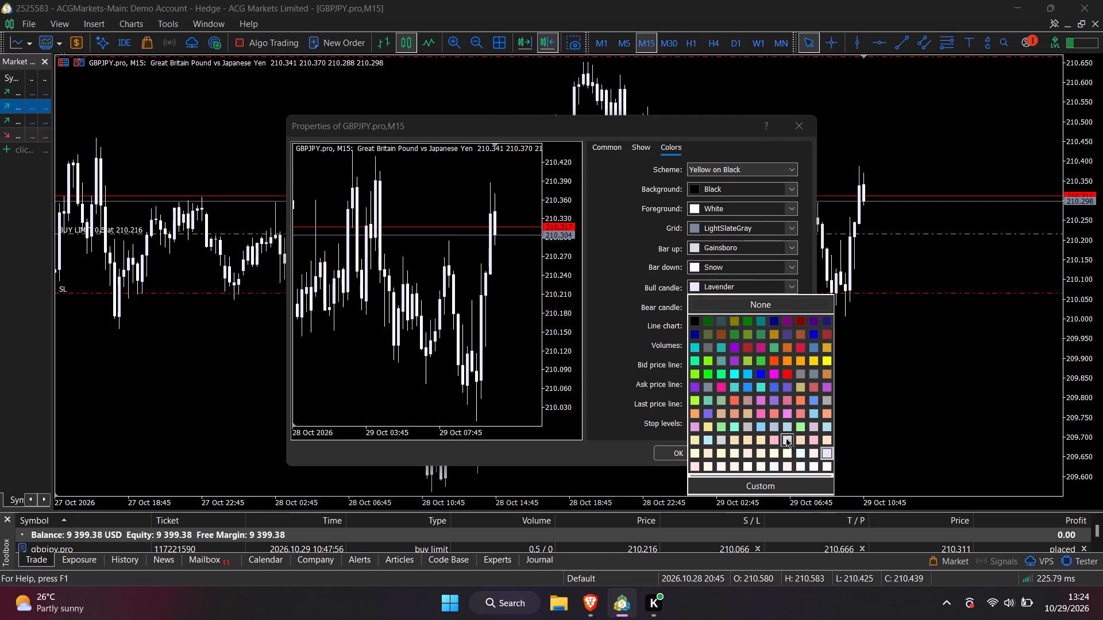
pyautogui.click(685, 455)
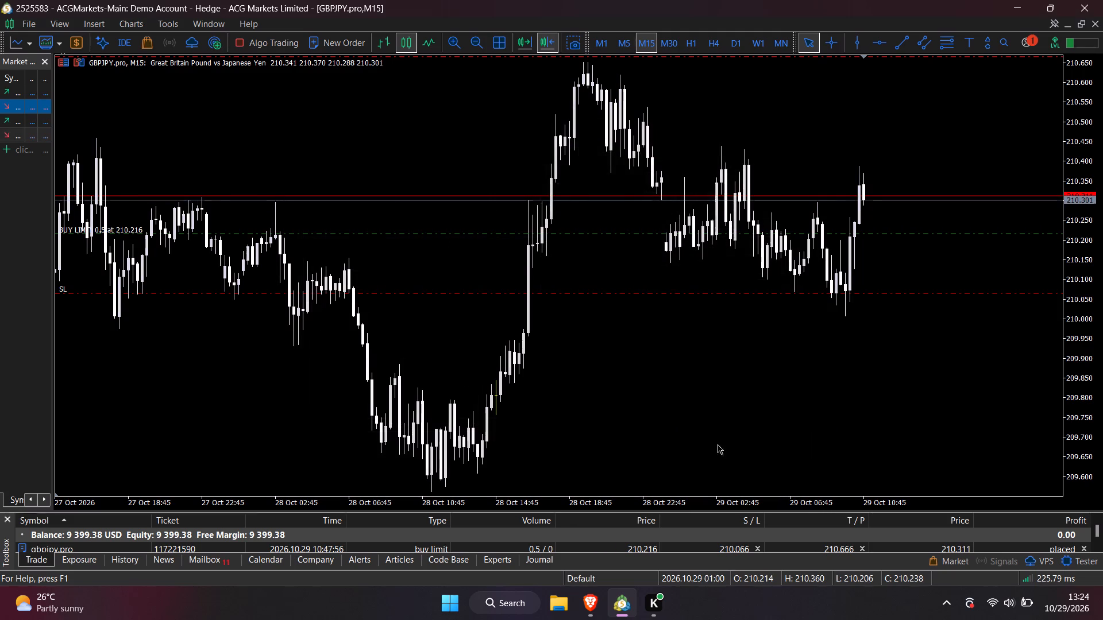
# Set the chart's Line chart colour to White and apply the properties.
pyautogui.scroll(5, 908, 385)
pyautogui.rightClick(726, 330)
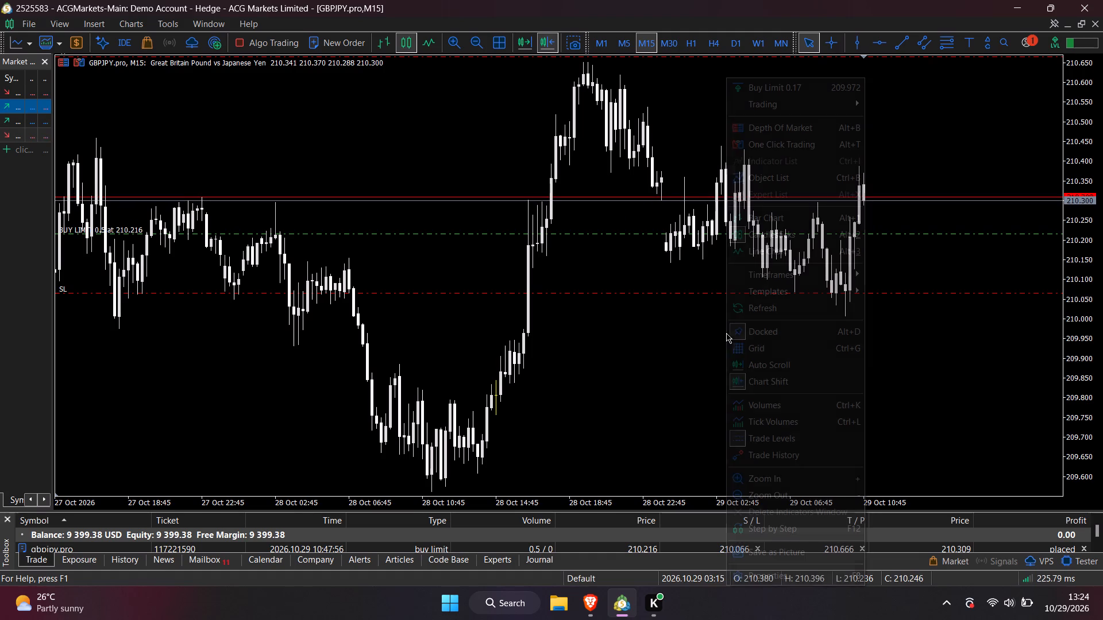
pyautogui.click(780, 571)
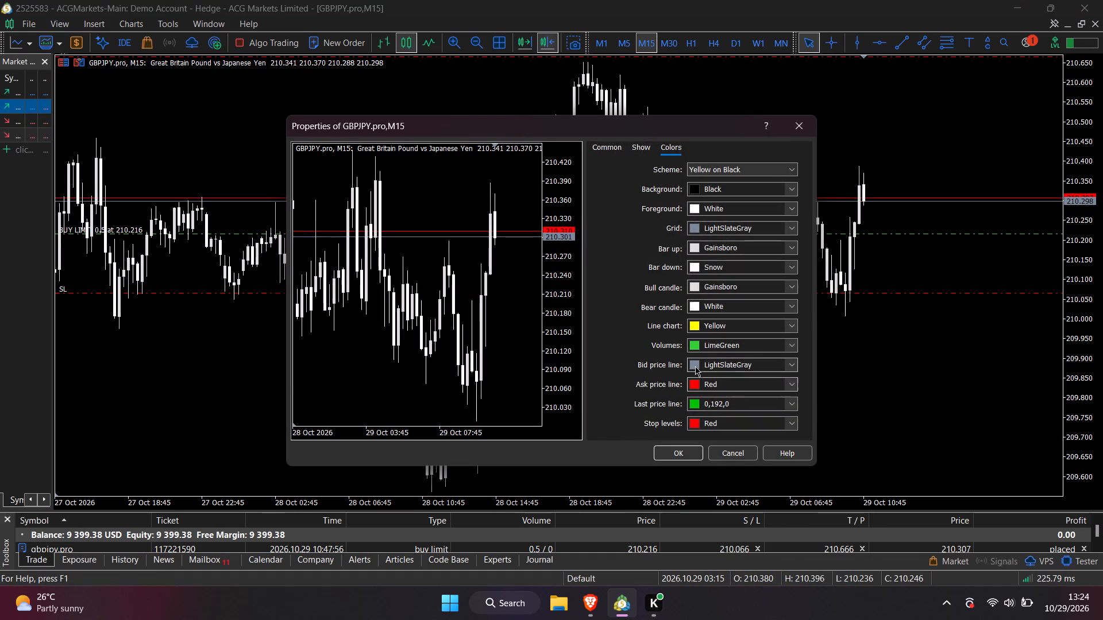
pyautogui.click(693, 323)
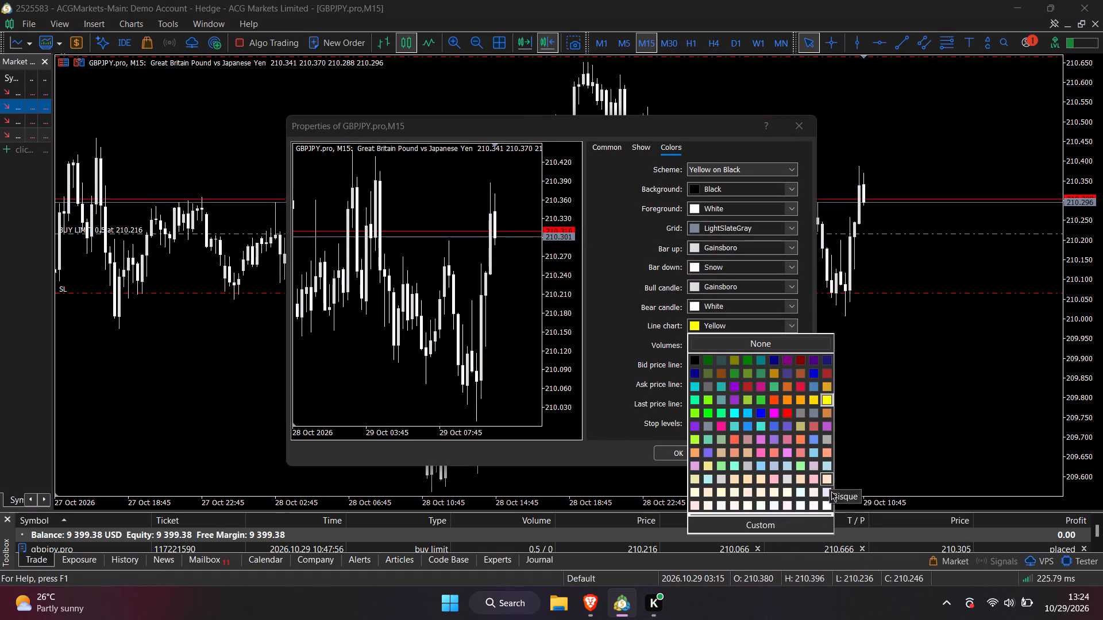
pyautogui.click(830, 501)
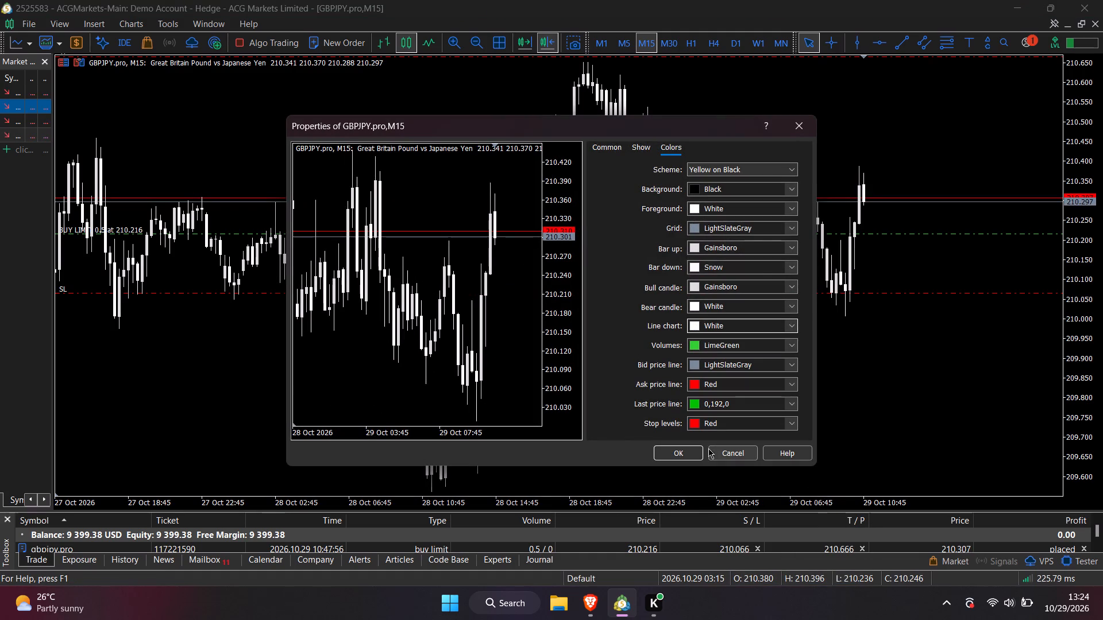
pyautogui.click(692, 448)
pyautogui.scroll(2, 800, 374)
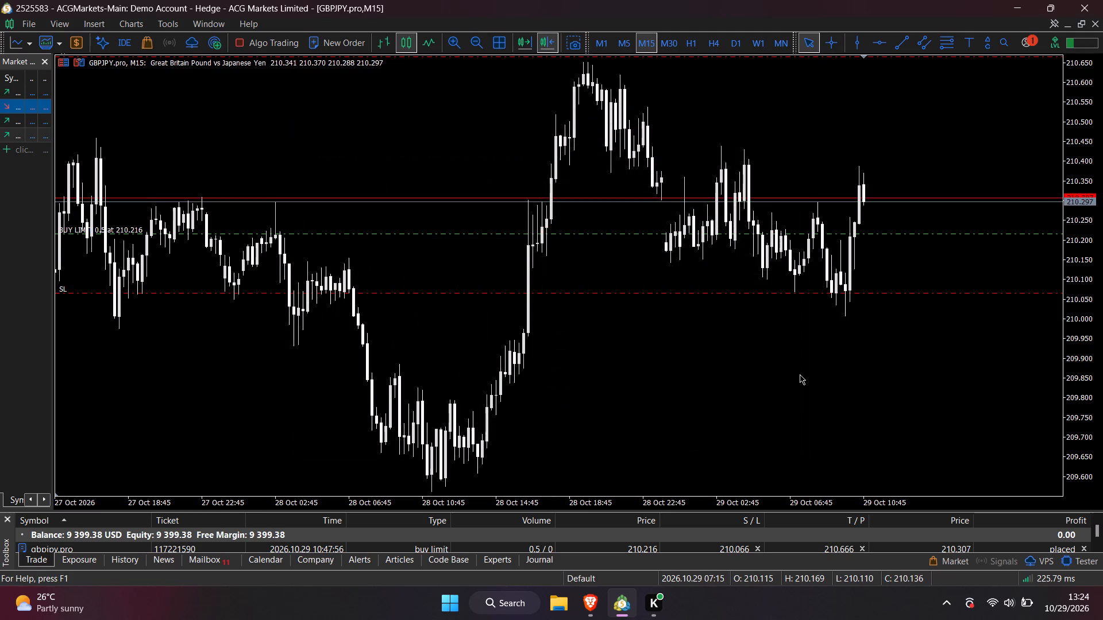
pyautogui.write('+----++++')
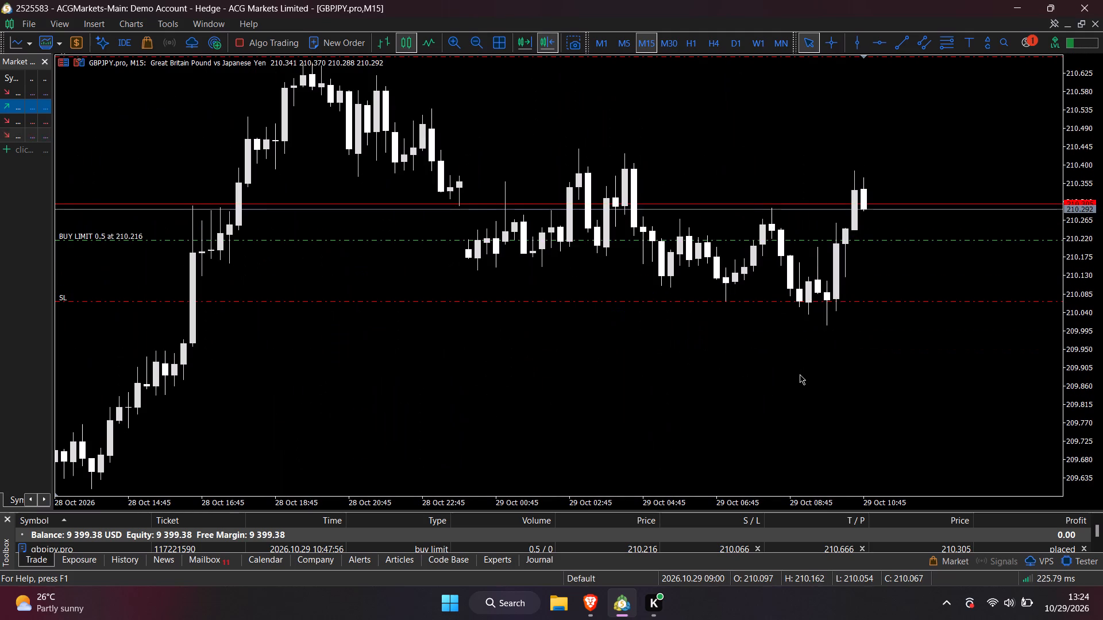
pyautogui.write('-+')
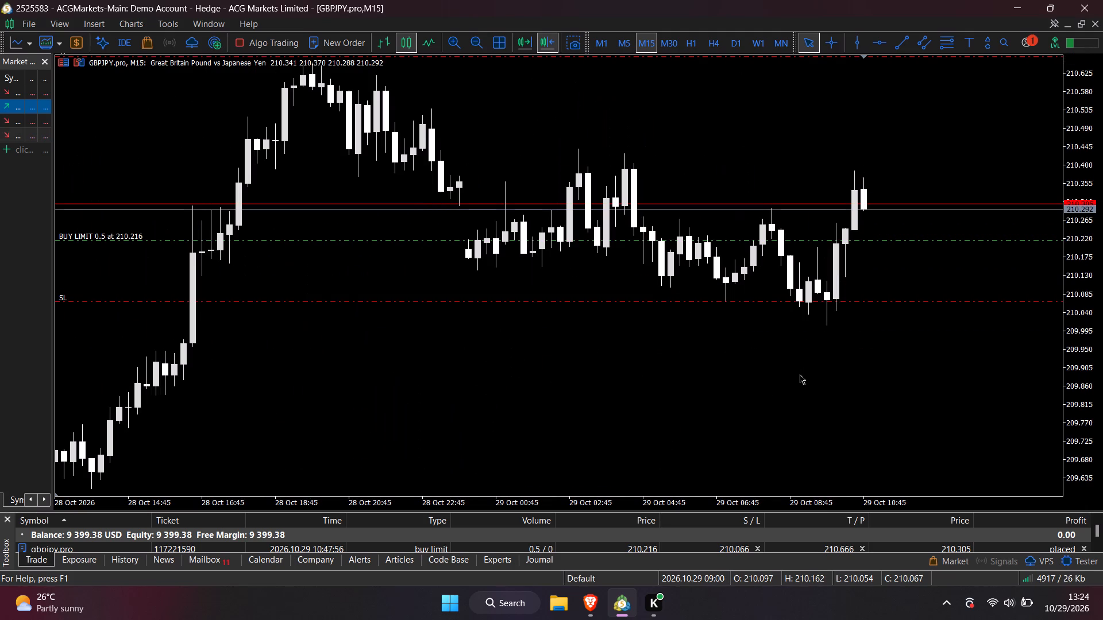
# Switch to the TradingView chart in Brave and examine GBPJPY 15-minute price action around the plotted long setup.
pyautogui.click(1012, 9)
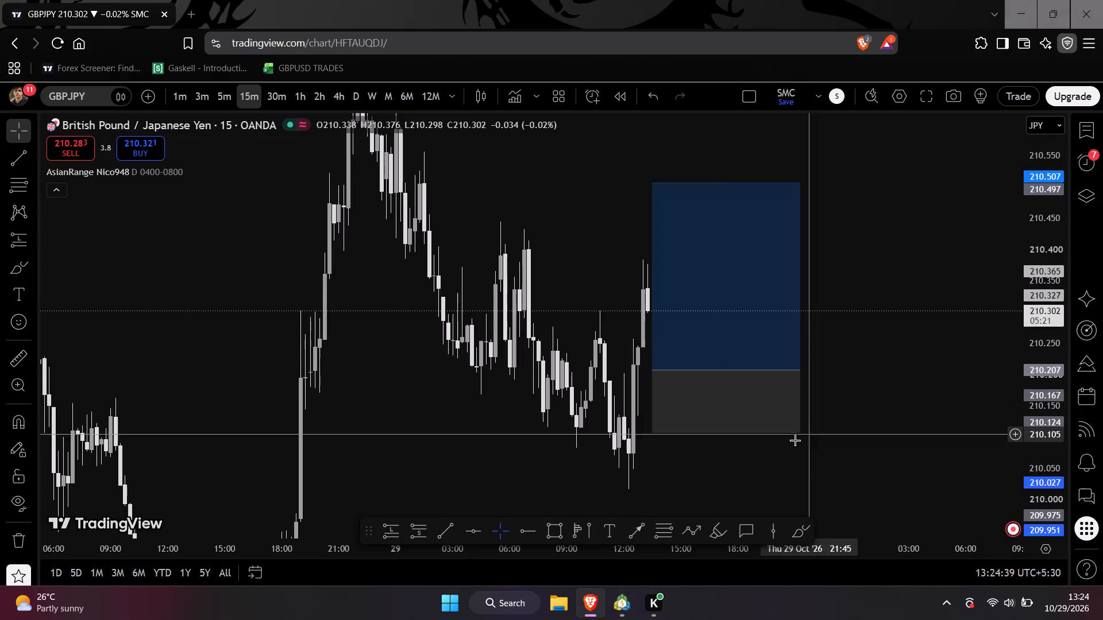
pyautogui.scroll(2, 880, 442)
pyautogui.moveTo(880, 442); pyautogui.dragTo(971, 434)
pyautogui.scroll(-2, 974, 433)
pyautogui.moveTo(1052, 318); pyautogui.dragTo(1051, 320)
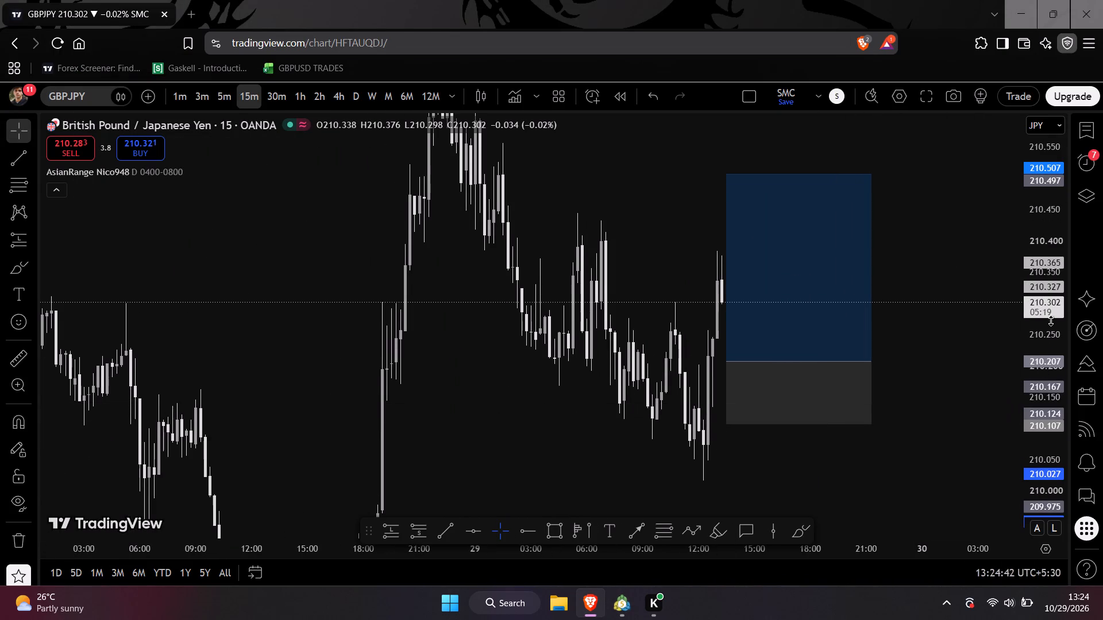
pyautogui.moveTo(1051, 320); pyautogui.dragTo(1035, 387)
pyautogui.scroll(2, 902, 482)
pyautogui.scroll(-4, 877, 468)
pyautogui.scroll(1, 877, 468)
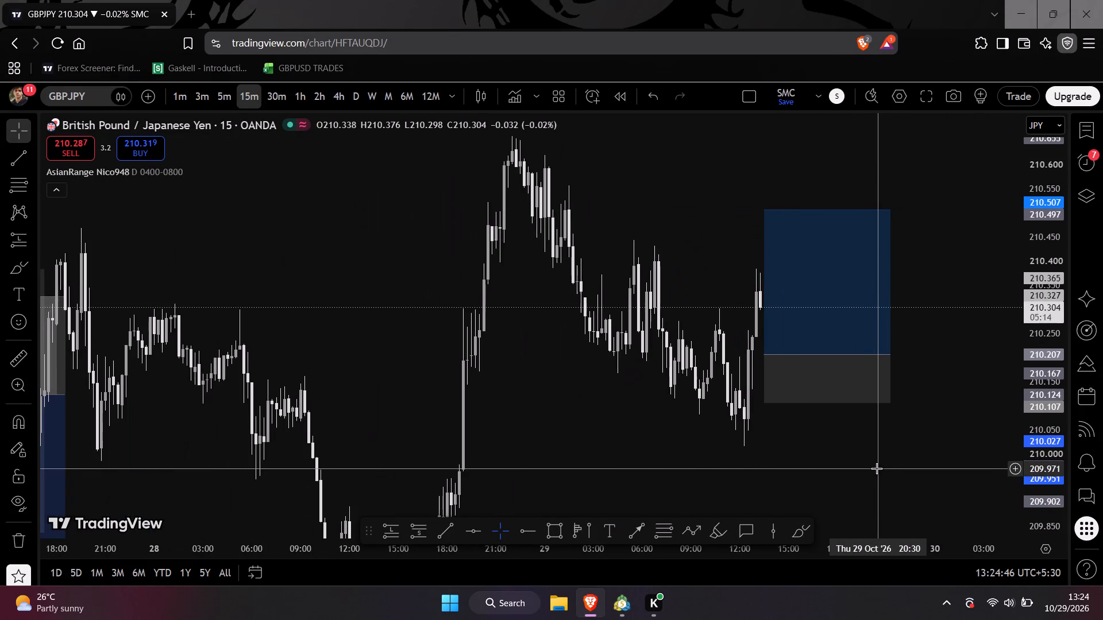
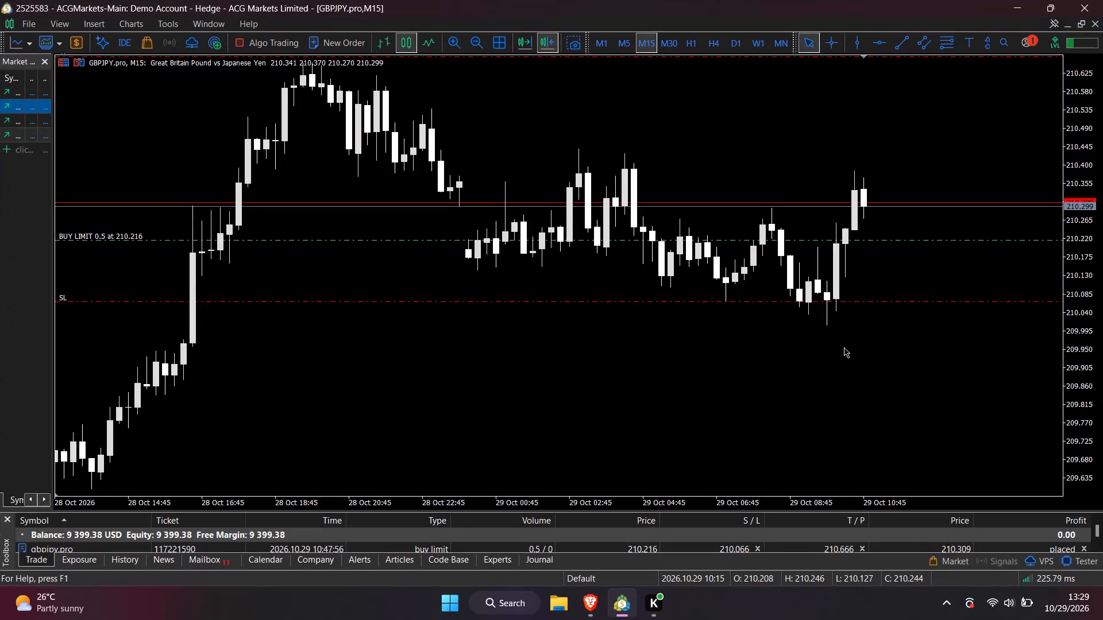
# Minimise the MetaTrader 5 window to return to the GBPJPY 15-minute TradingView chart in Brave.
pyautogui.click(1019, 5)
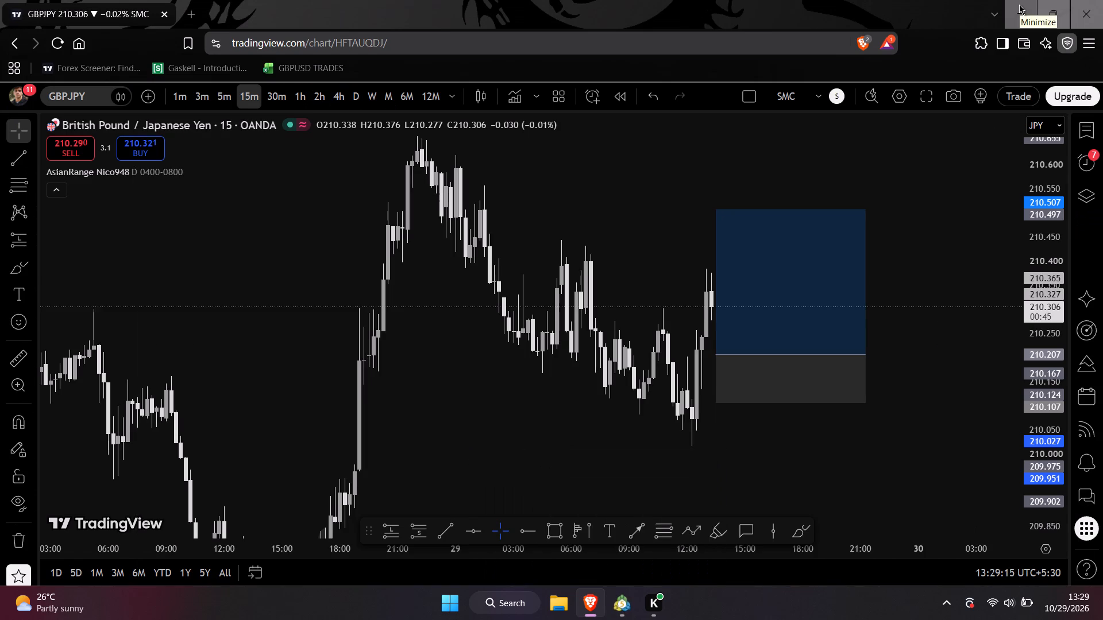
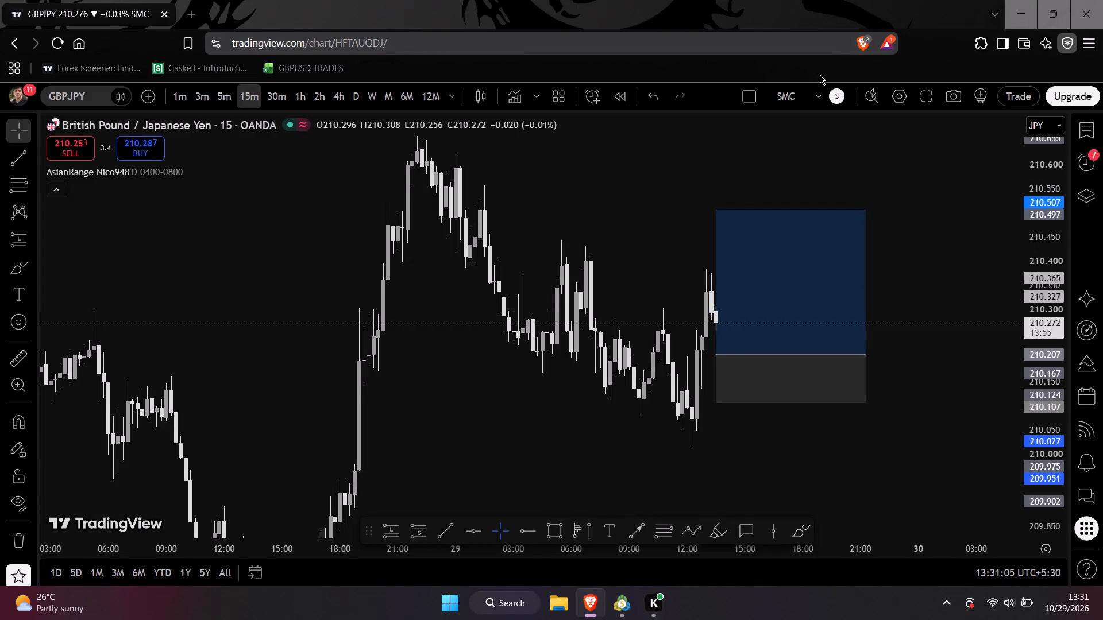
# Check the GBPJPY M15 chart and its buy limit order in MetaTrader 5, and return to the TradingView chart in Brave.
pyautogui.click(610, 605)
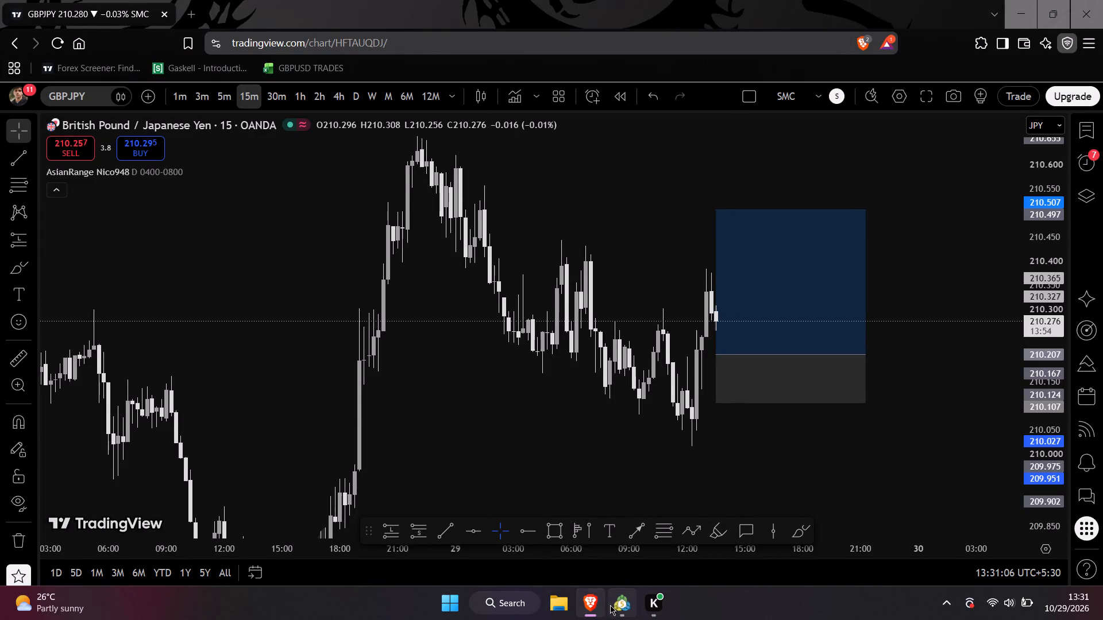
pyautogui.click(624, 603)
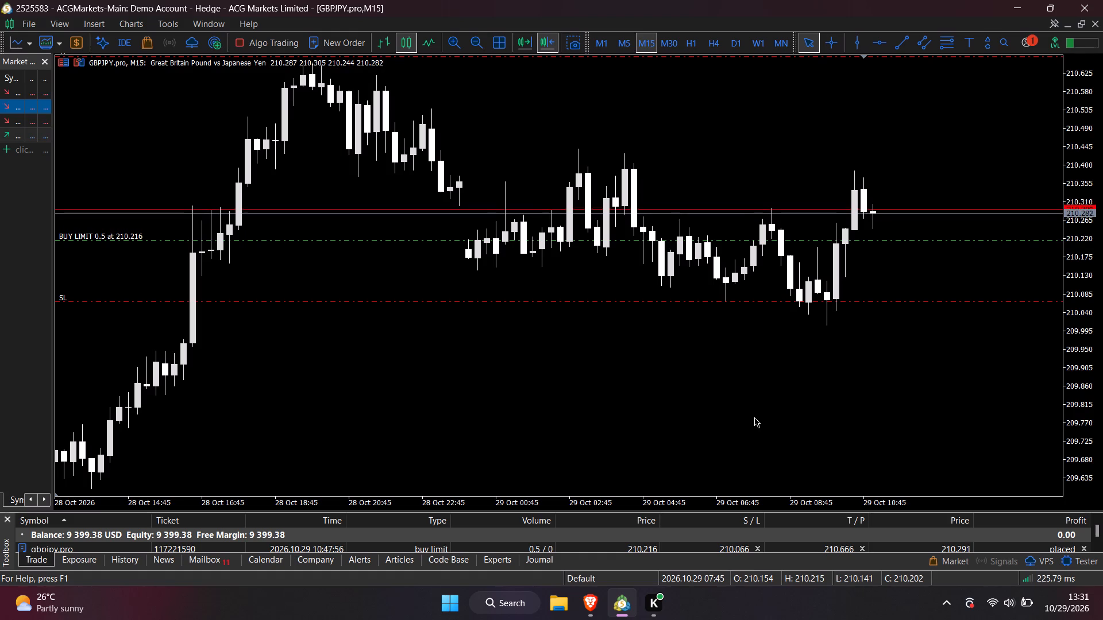
pyautogui.click(592, 592)
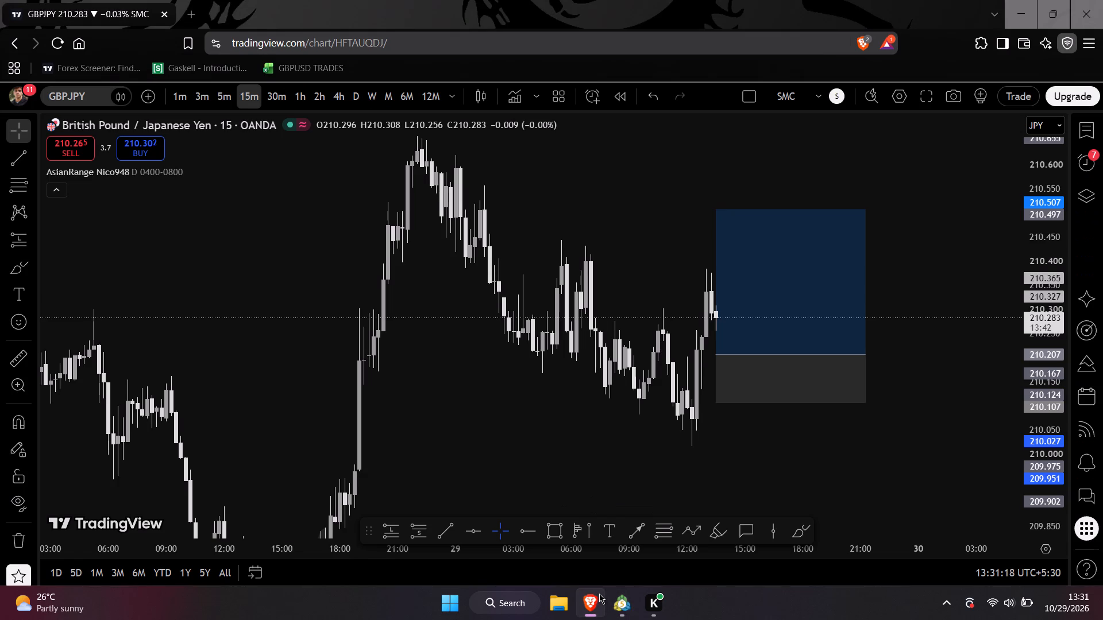
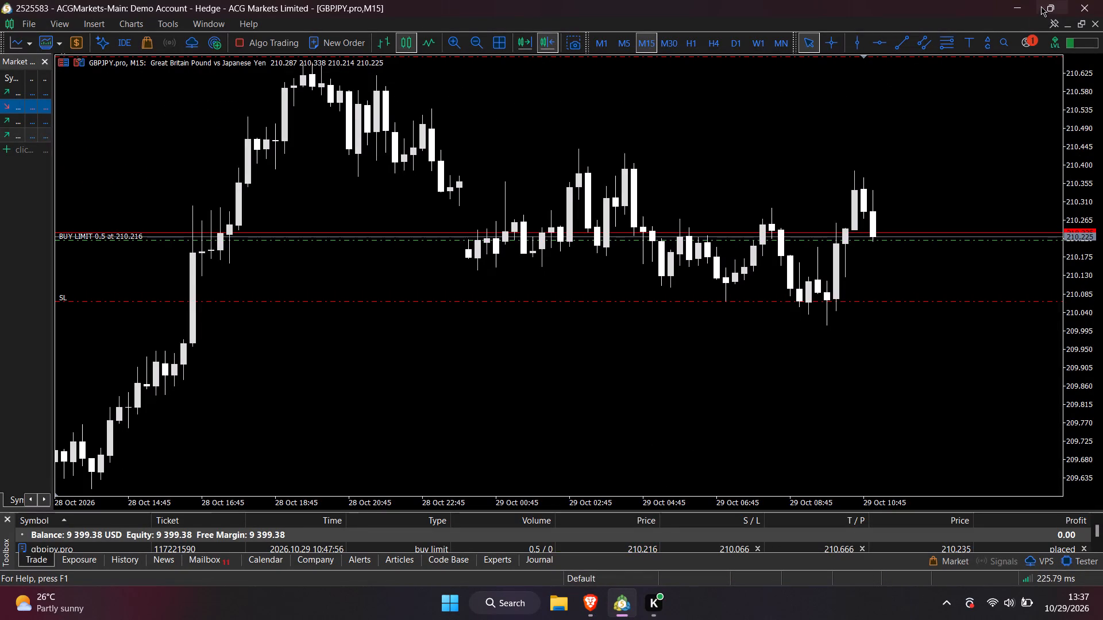
# Compare the TradingView chart in Brave with the GBPJPY buy position and its TP and SL levels in MetaTrader 5, returning to Brave.
pyautogui.click(1015, 6)
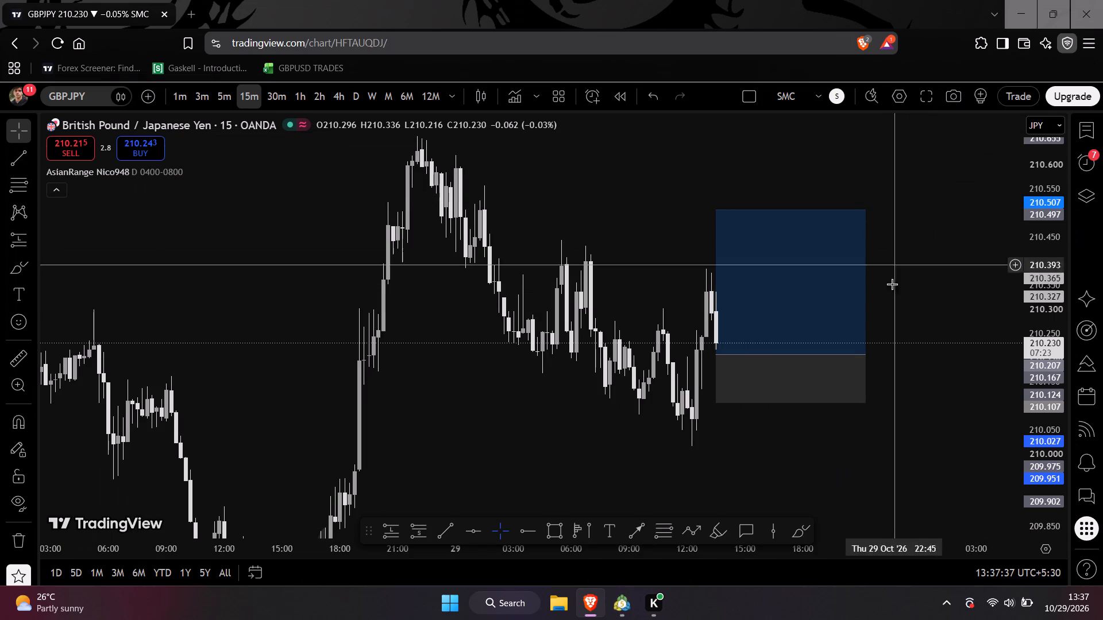
pyautogui.scroll(1, 923, 404)
pyautogui.scroll(-1, 934, 425)
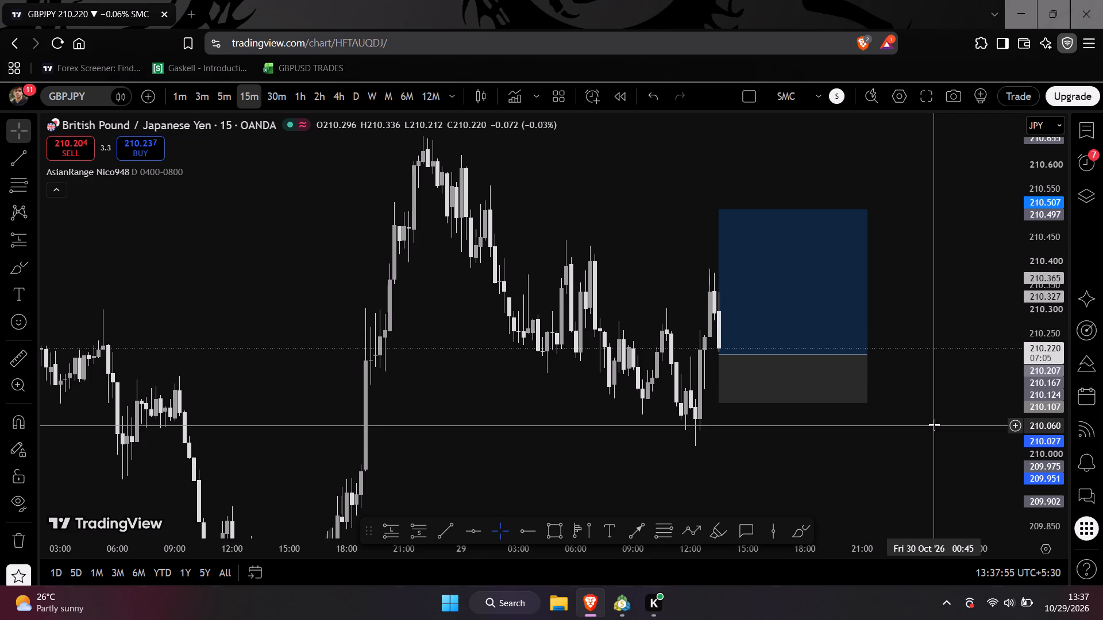
pyautogui.click(631, 600)
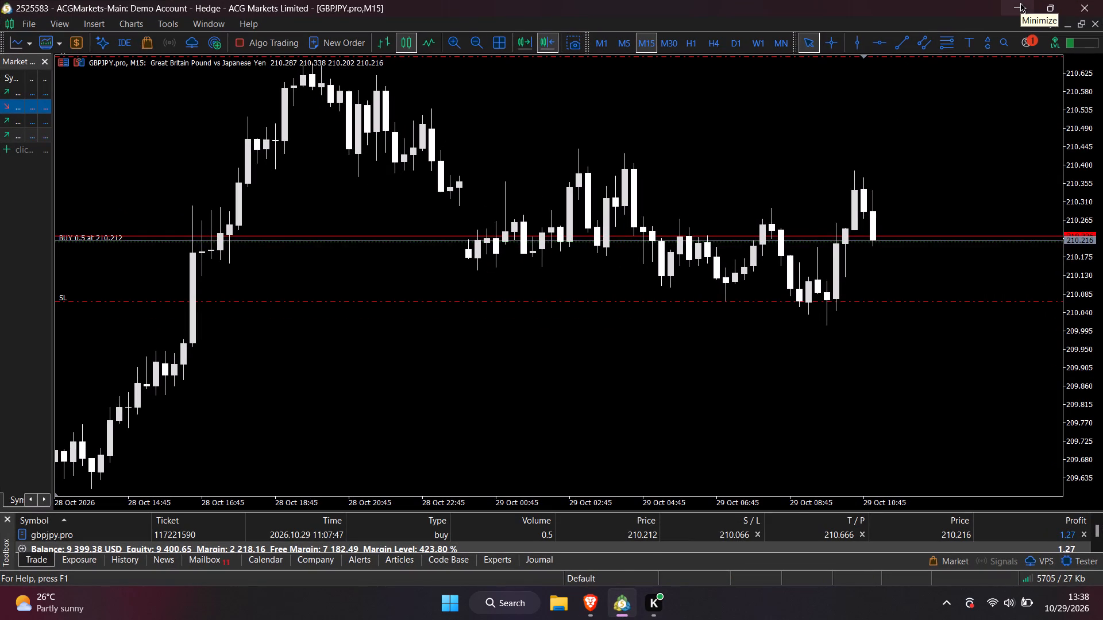
pyautogui.moveTo(1072, 136); pyautogui.dragTo(1076, 156)
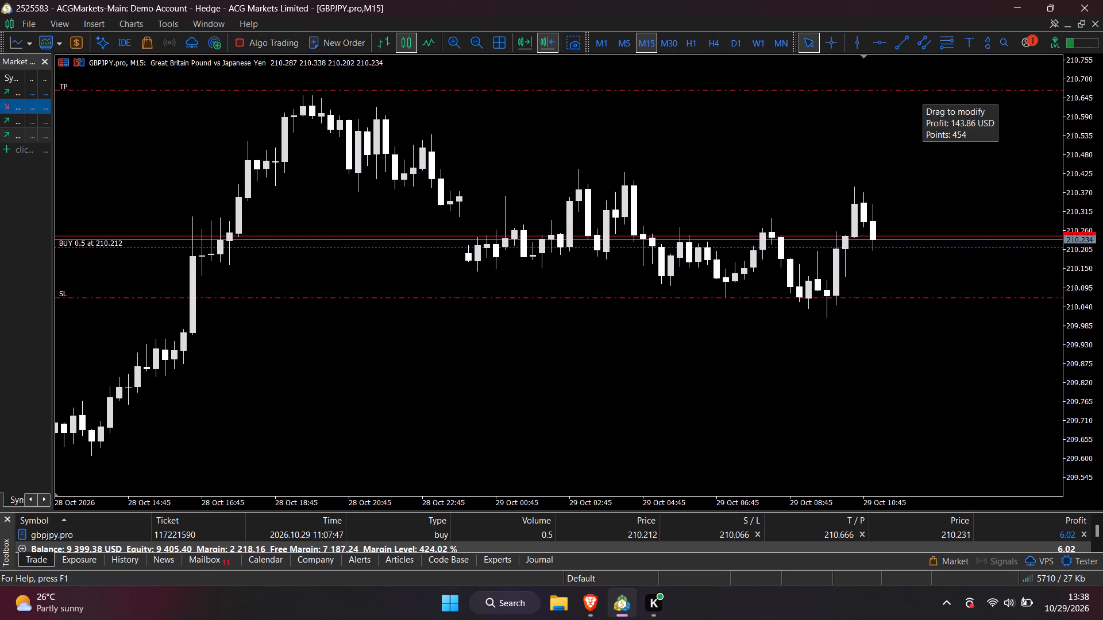
pyautogui.moveTo(1086, 153); pyautogui.dragTo(1078, 117)
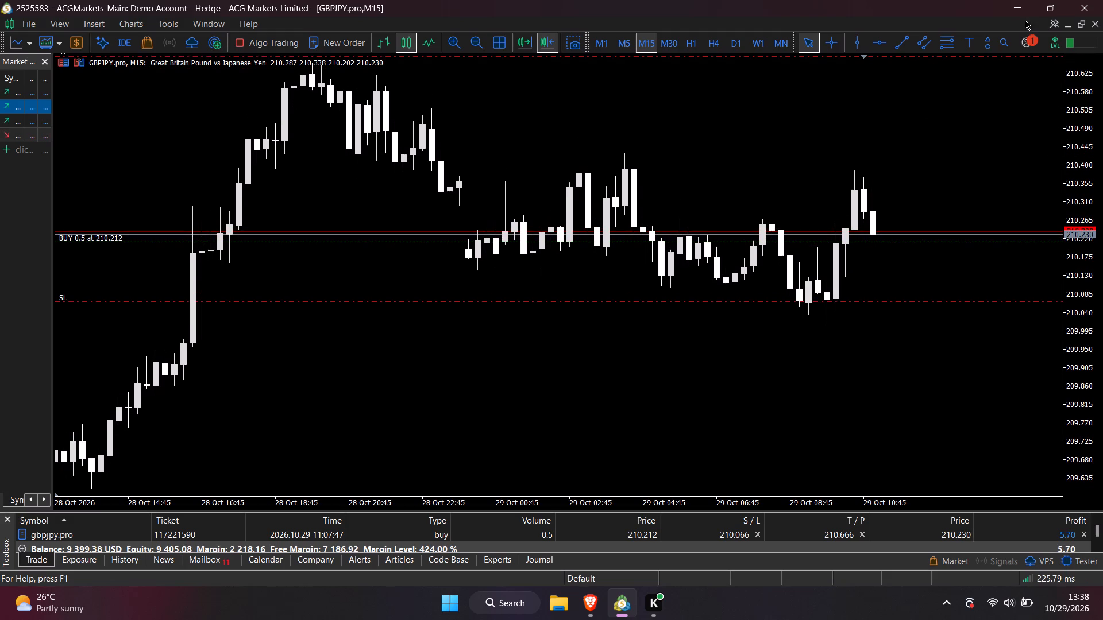
pyautogui.click(1020, 15)
# Nudge the plotted GBPJPY long position upward to an entry of 210.213, with its target at 210.513 and stop at 210.113.
pyautogui.scroll(-2, 937, 270)
pyautogui.scroll(3, 911, 301)
pyautogui.click(809, 331)
pyautogui.press('Up')
pyautogui.press('Up')
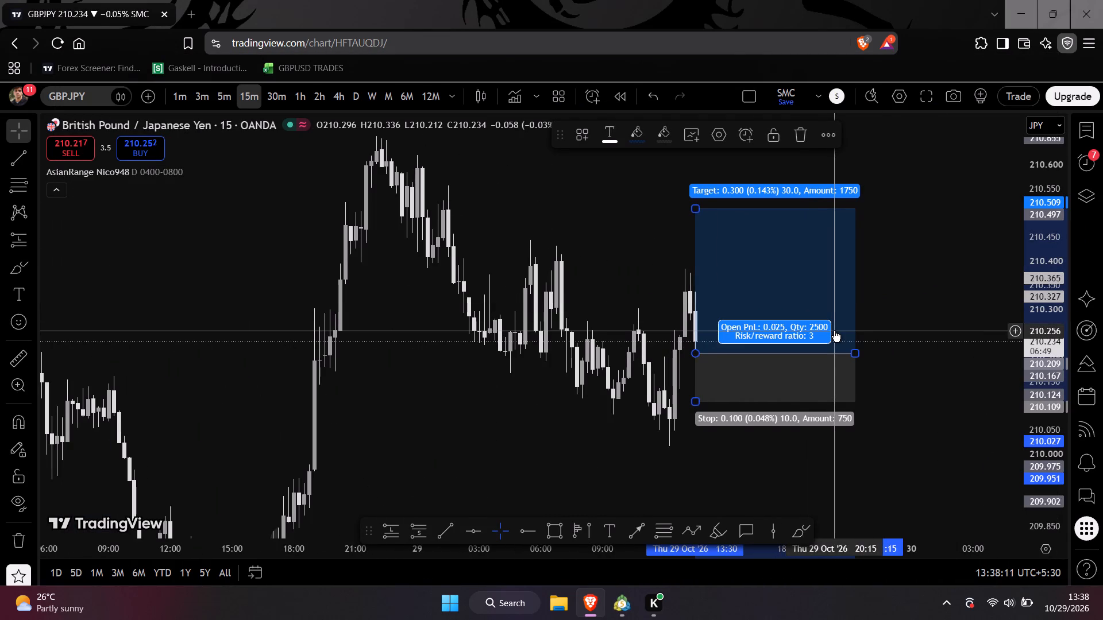
pyautogui.press('Up')
pyautogui.press('Up')
pyautogui.press('Up')
pyautogui.press('Up')
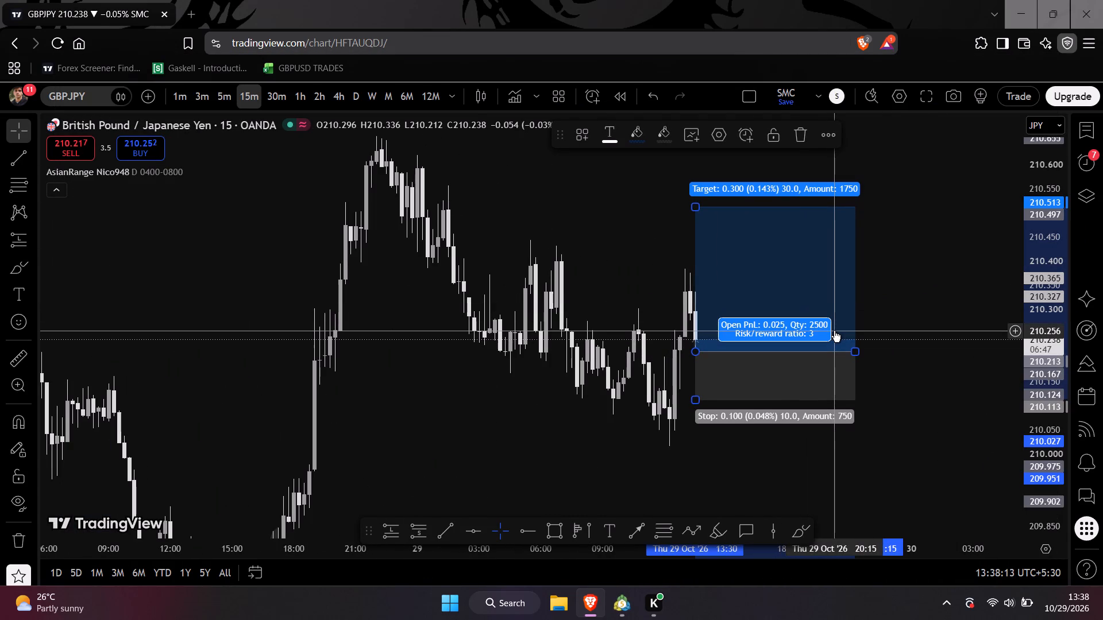
pyautogui.click(804, 489)
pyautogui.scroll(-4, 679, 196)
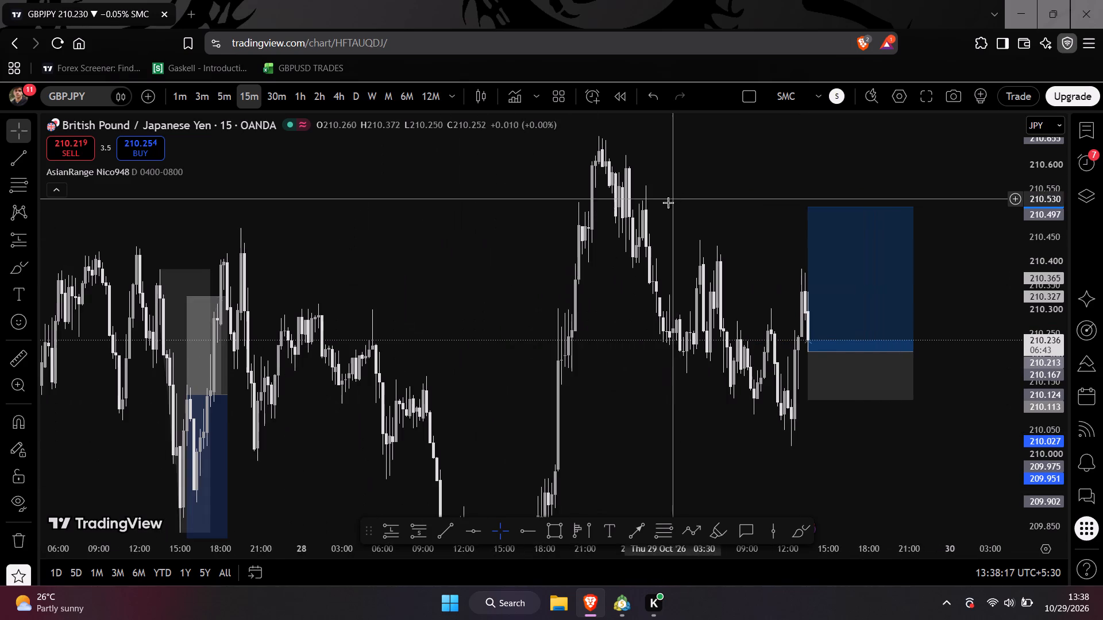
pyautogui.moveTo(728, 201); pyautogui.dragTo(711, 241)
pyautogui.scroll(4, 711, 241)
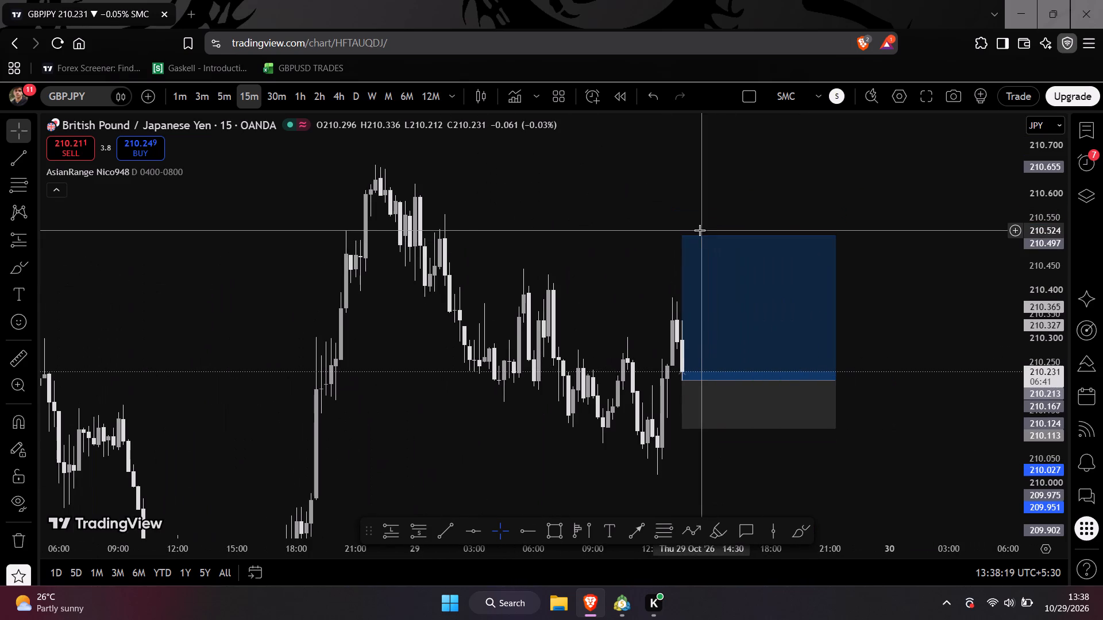
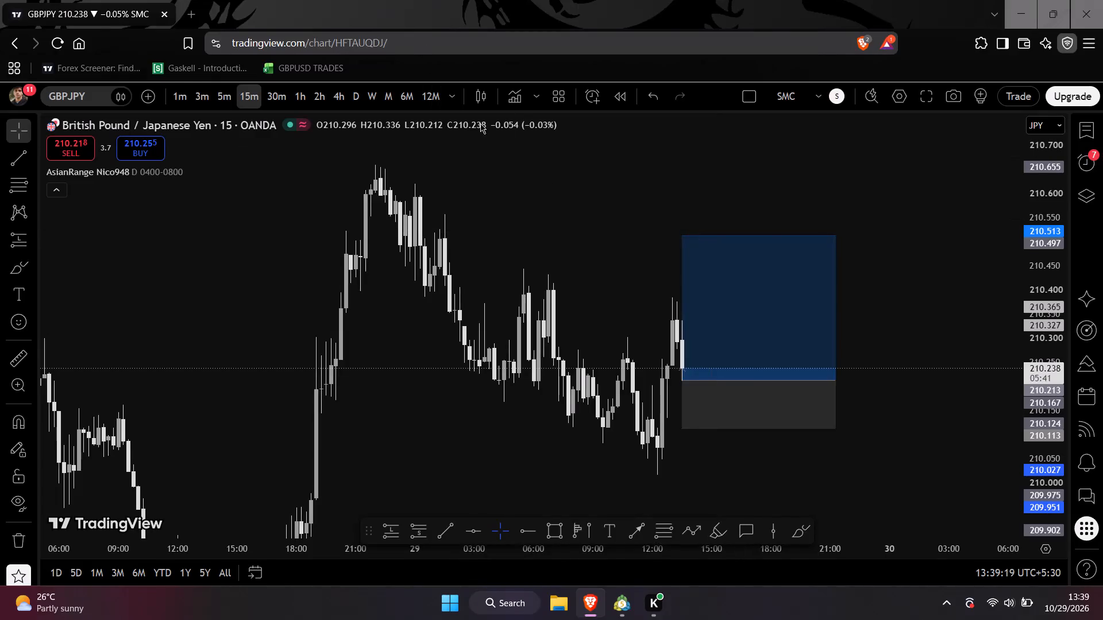
# Check the GBPJPY buy position and its stop level in MetaTrader 5 against the plotted long setup, returning to the TradingView chart in Brave.
pyautogui.scroll(-3, 568, 201)
pyautogui.scroll(4, 699, 253)
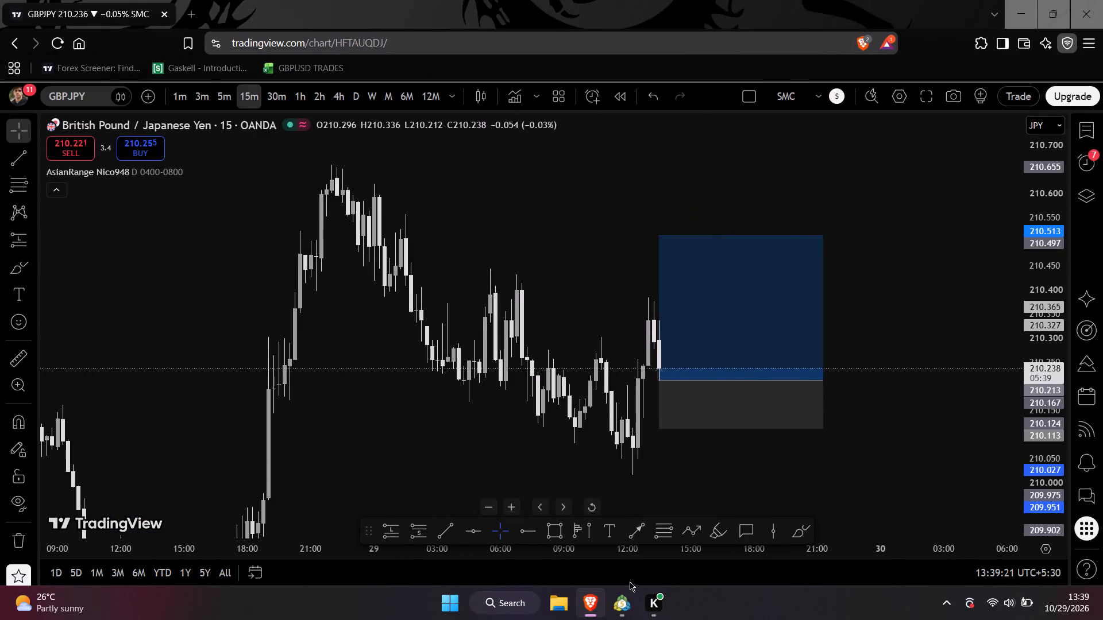
pyautogui.click(630, 602)
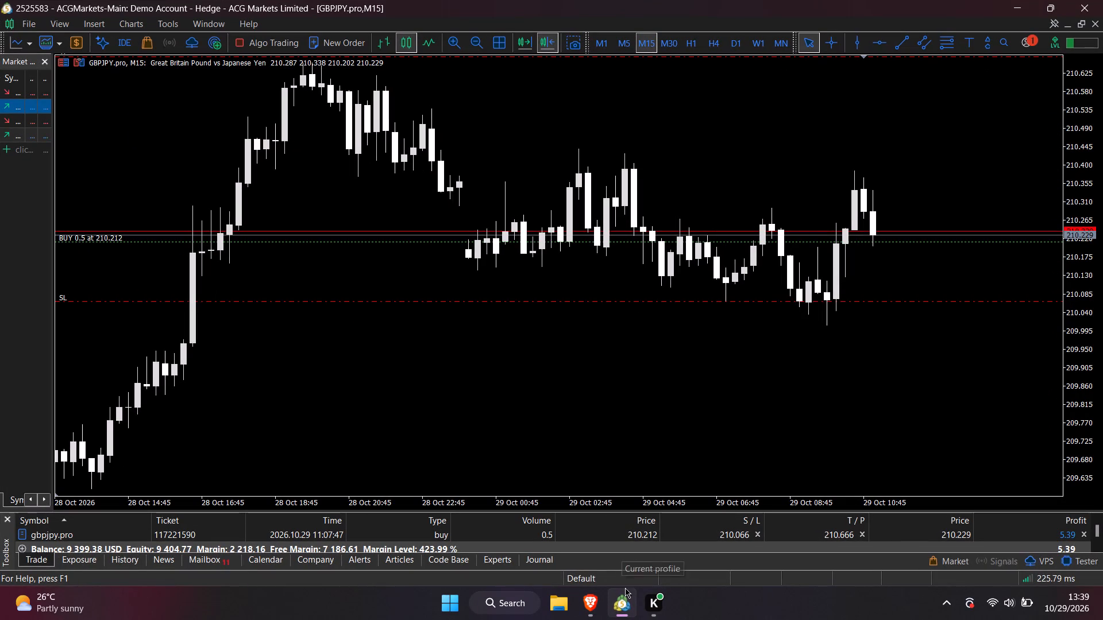
pyautogui.click(595, 596)
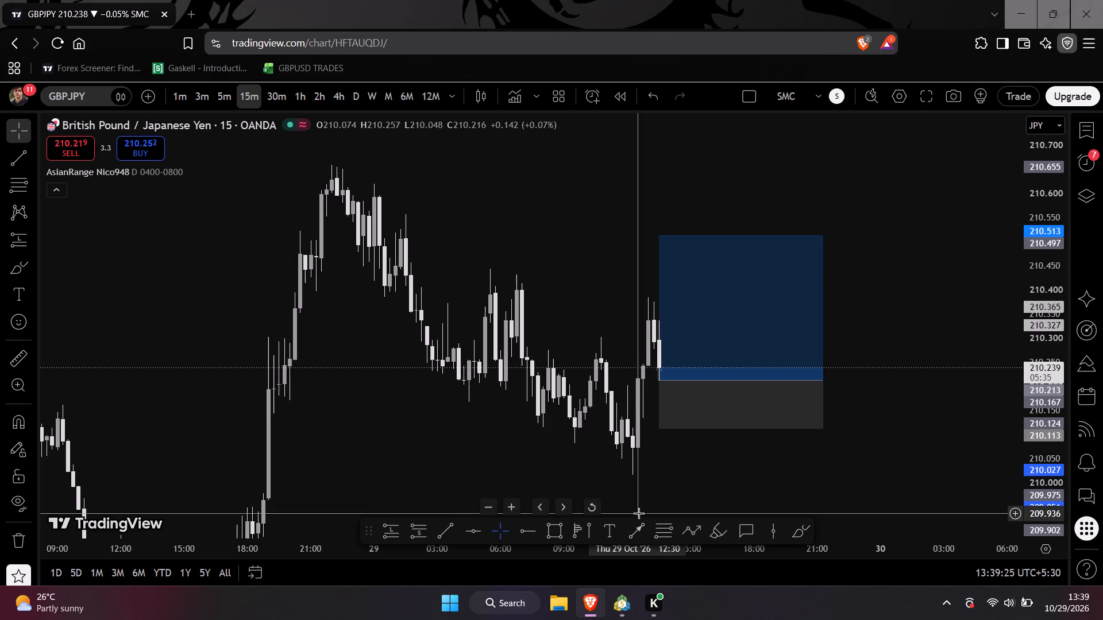
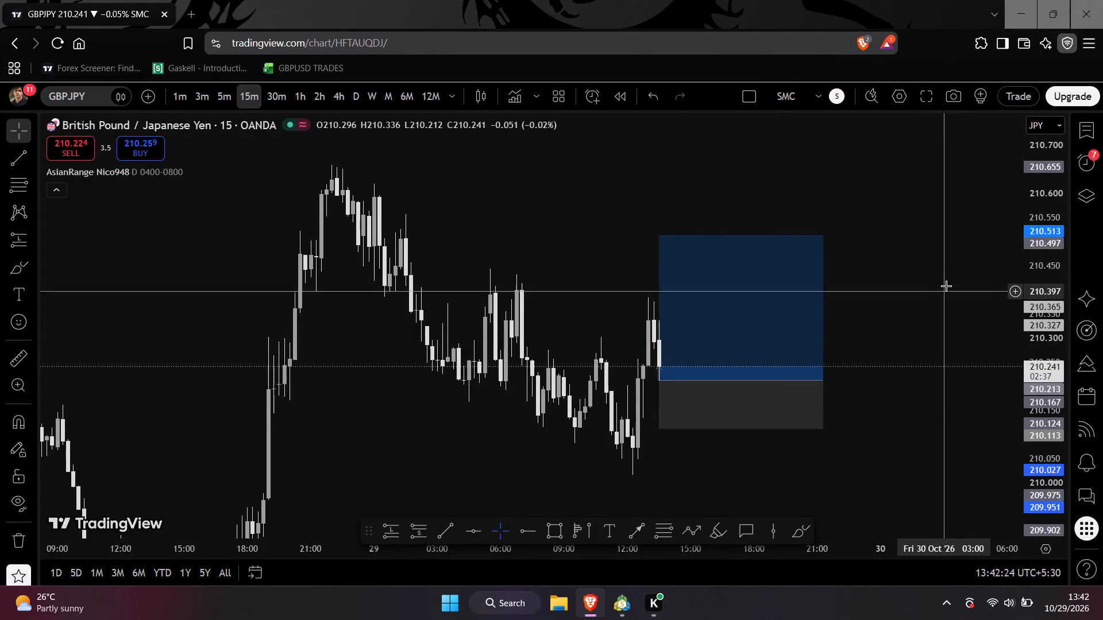
# Add a price alert on GBPJPY at 210.339.
pyautogui.scroll(-4, 946, 286)
pyautogui.scroll(5, 942, 284)
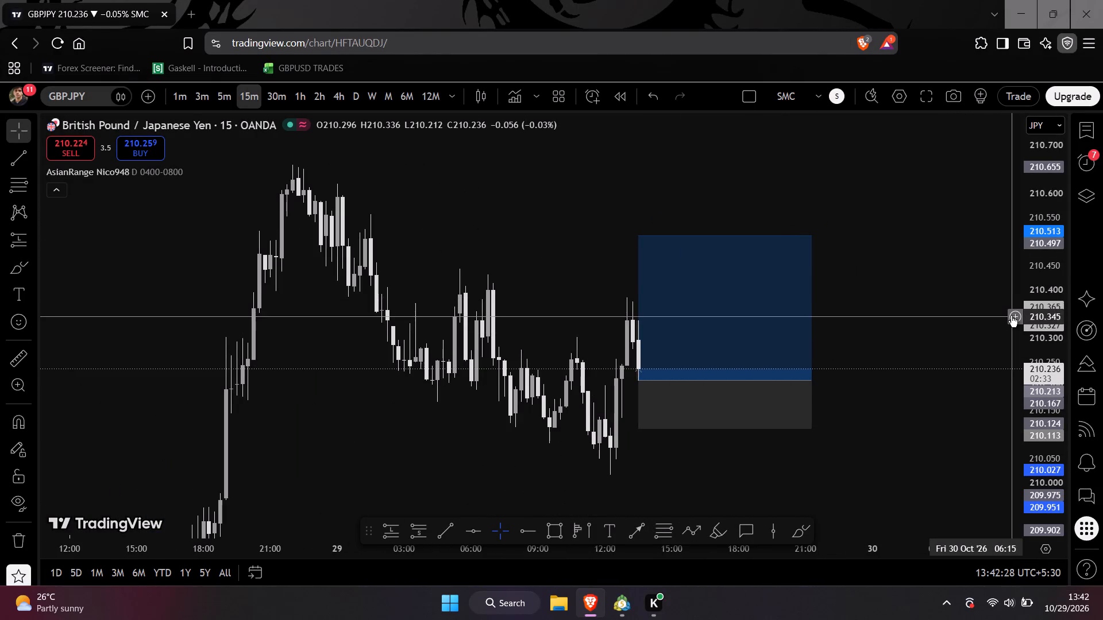
pyautogui.click(1015, 319)
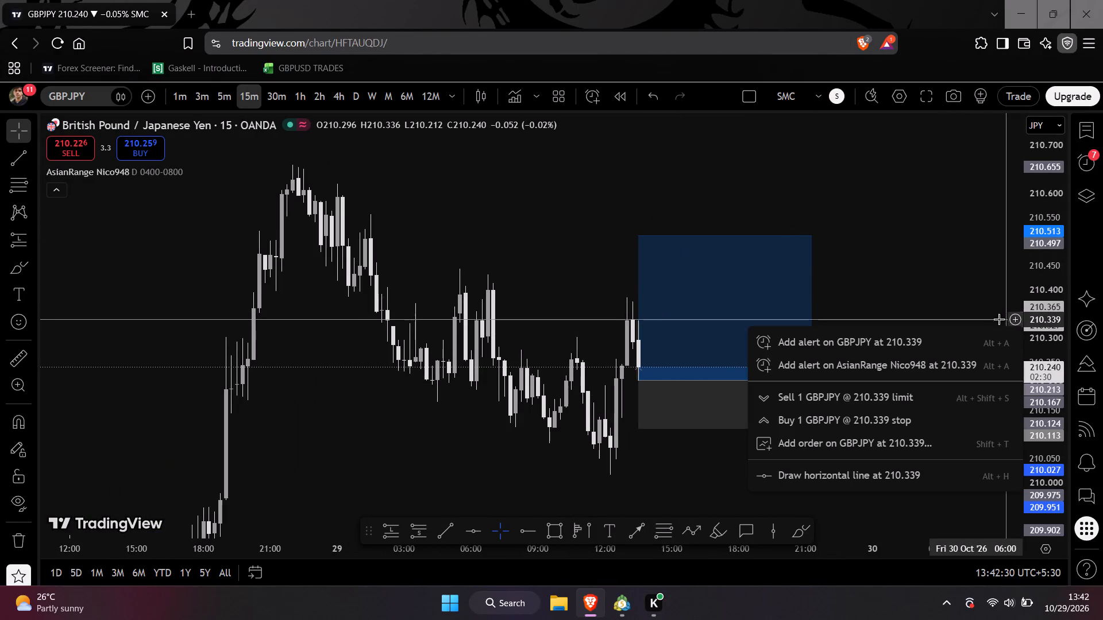
pyautogui.click(938, 336)
# Set the plotted long position's profit level to 450 ticks and its stop level to 150 ticks.
pyautogui.scroll(6, 1044, 377)
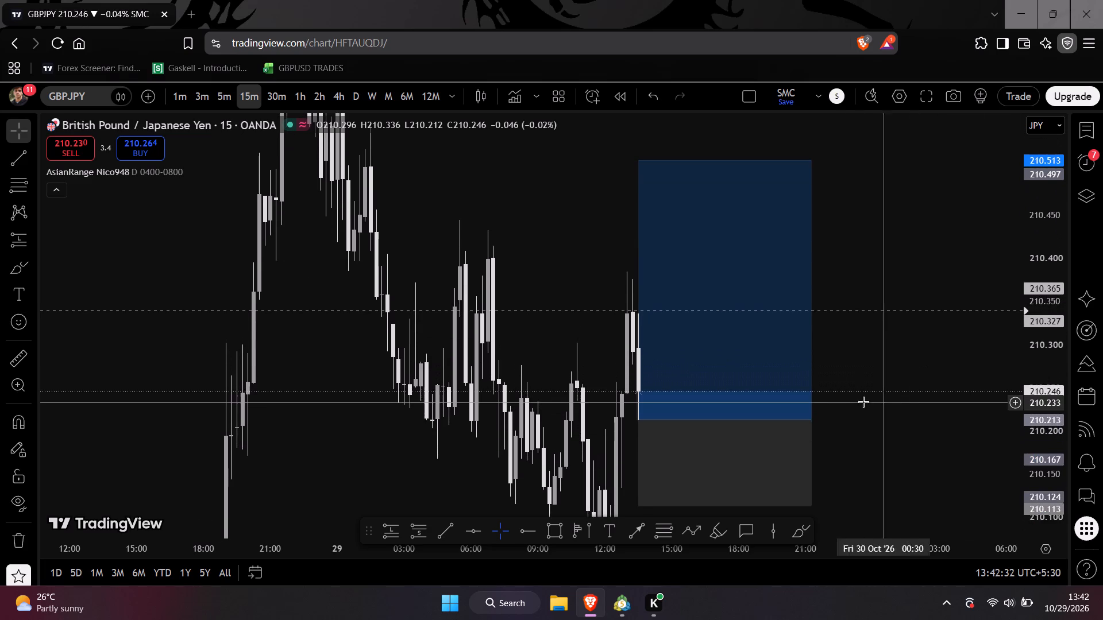
pyautogui.click(795, 394)
pyautogui.click(716, 139)
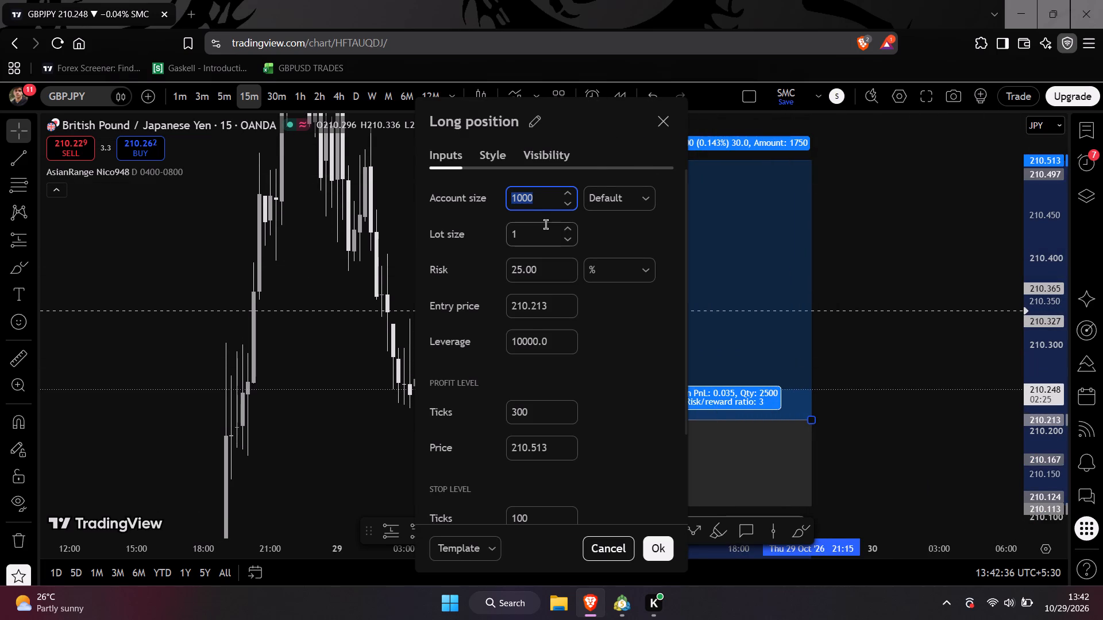
pyautogui.scroll(-1, 518, 381)
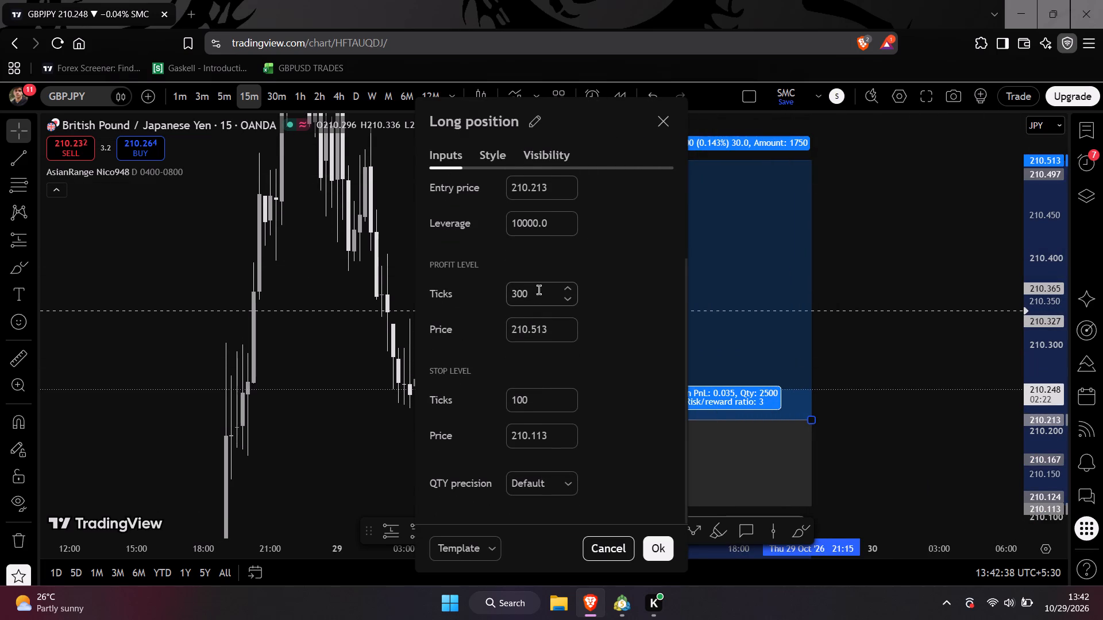
pyautogui.moveTo(539, 290); pyautogui.dragTo(508, 304)
pyautogui.write('450')
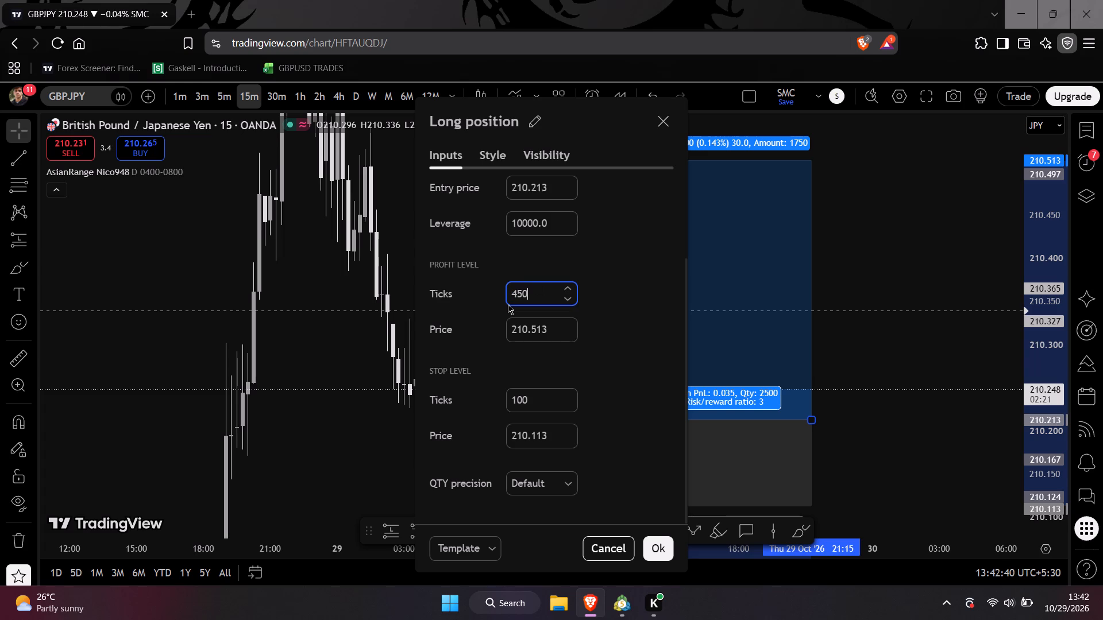
pyautogui.click(527, 398)
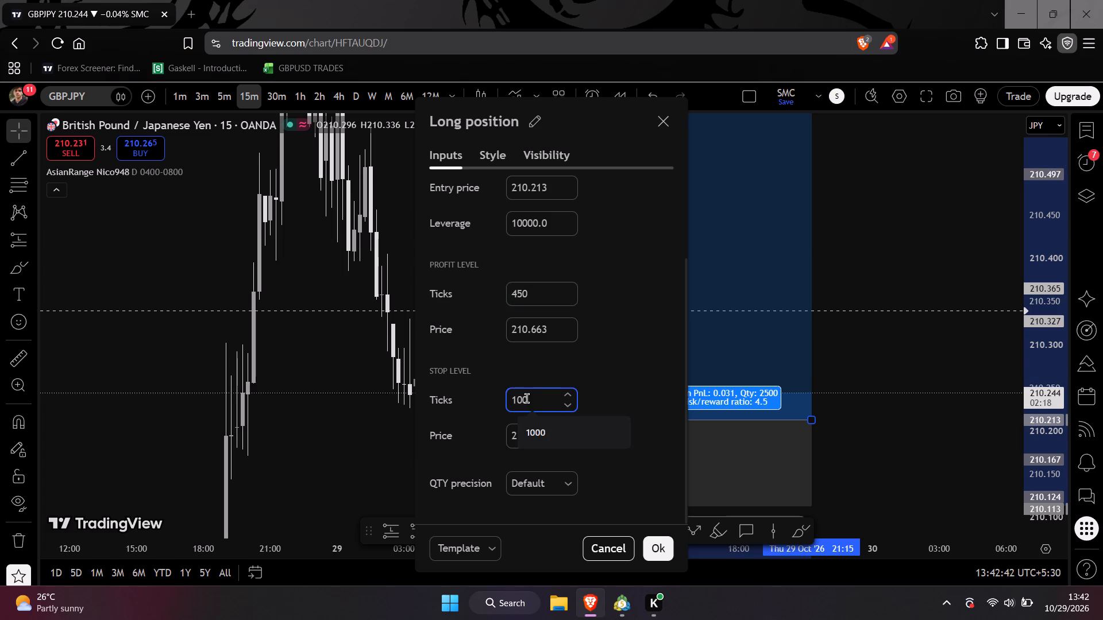
pyautogui.press('BackSpace')
pyautogui.write('50')
pyautogui.press('BackSpace')
pyautogui.press('BackSpace')
pyautogui.press('BackSpace')
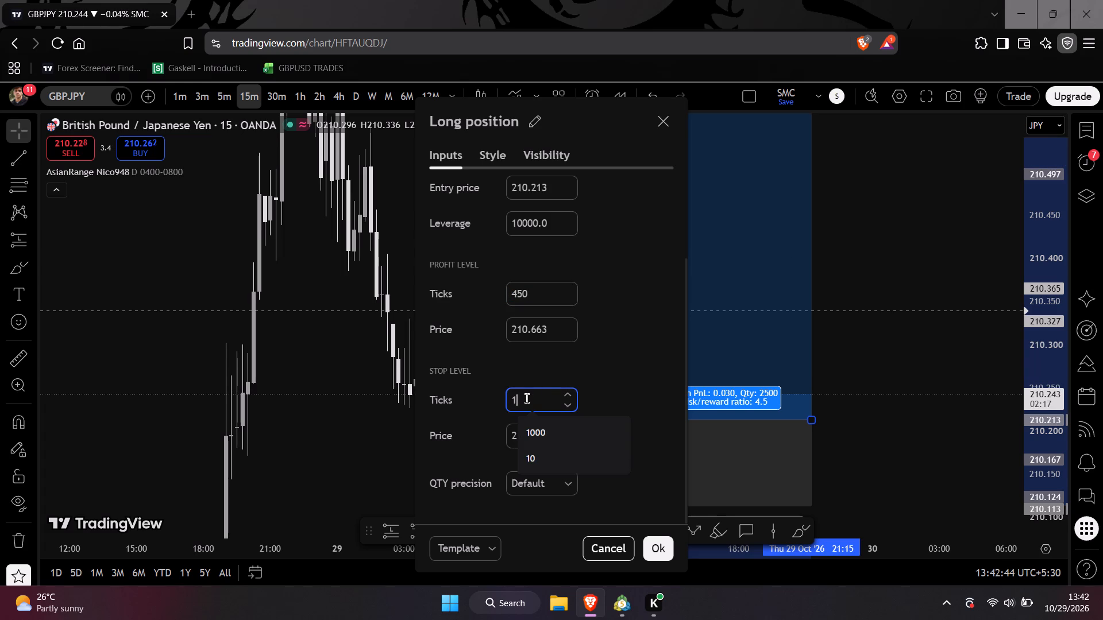
pyautogui.write('50')
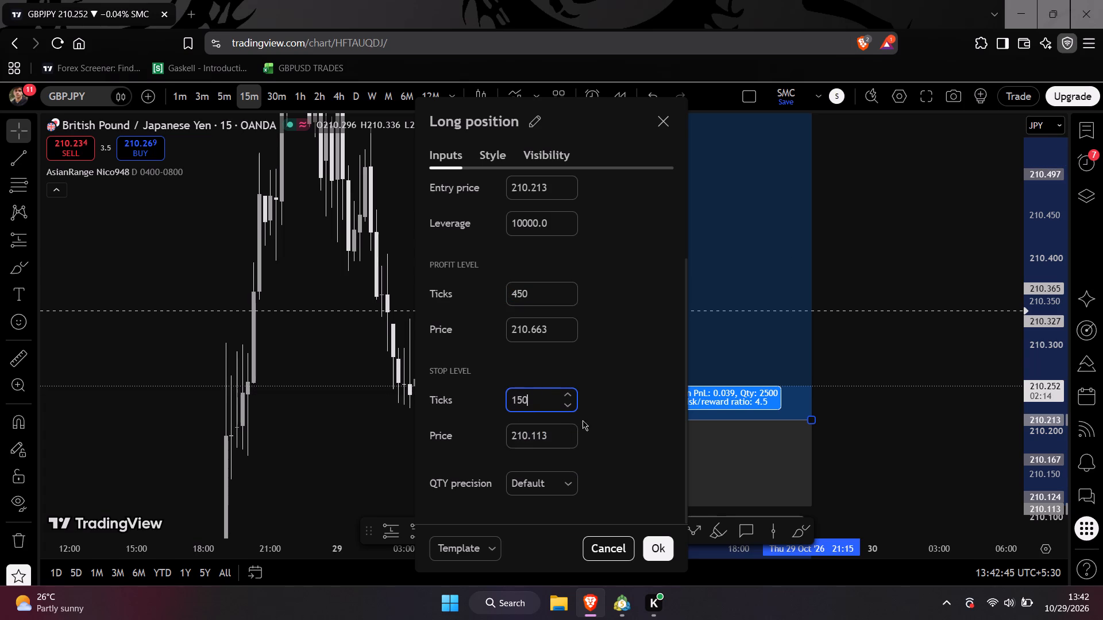
pyautogui.click(653, 560)
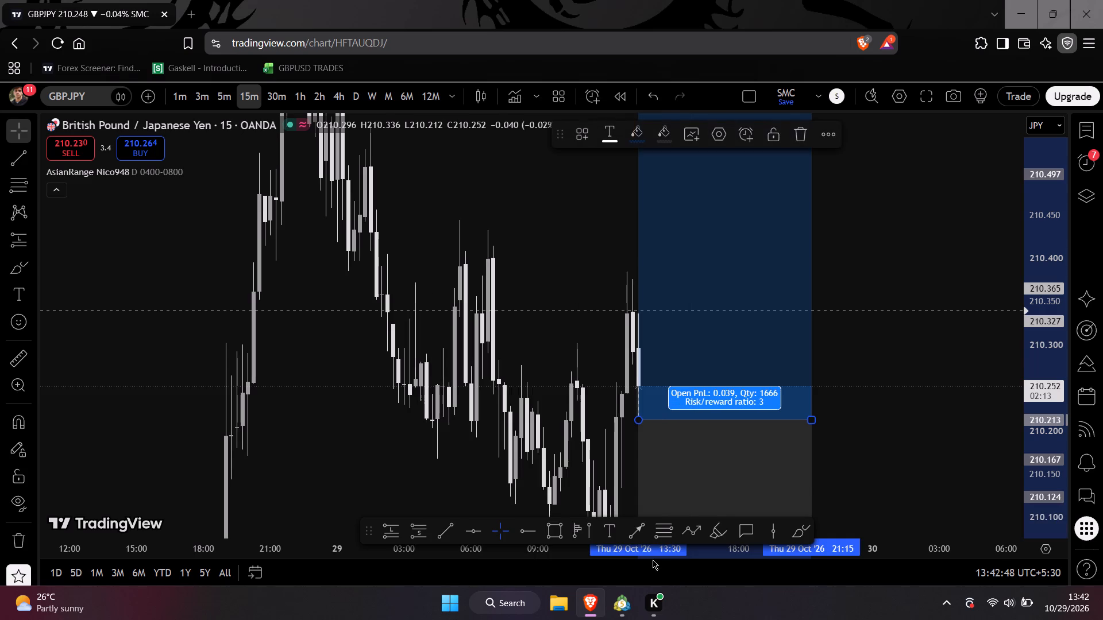
pyautogui.click(863, 441)
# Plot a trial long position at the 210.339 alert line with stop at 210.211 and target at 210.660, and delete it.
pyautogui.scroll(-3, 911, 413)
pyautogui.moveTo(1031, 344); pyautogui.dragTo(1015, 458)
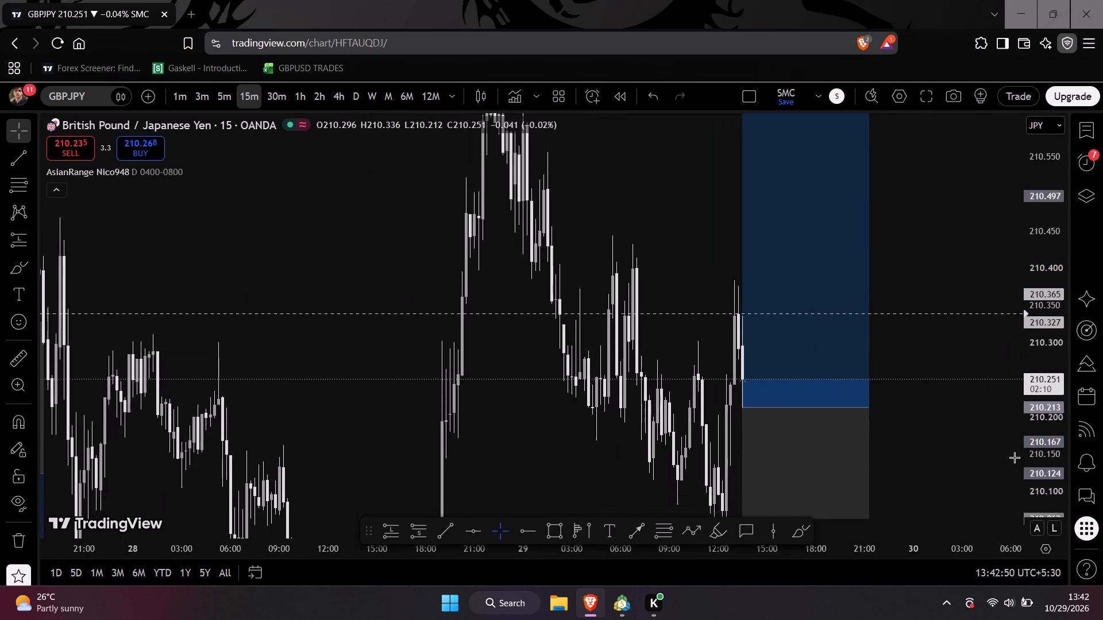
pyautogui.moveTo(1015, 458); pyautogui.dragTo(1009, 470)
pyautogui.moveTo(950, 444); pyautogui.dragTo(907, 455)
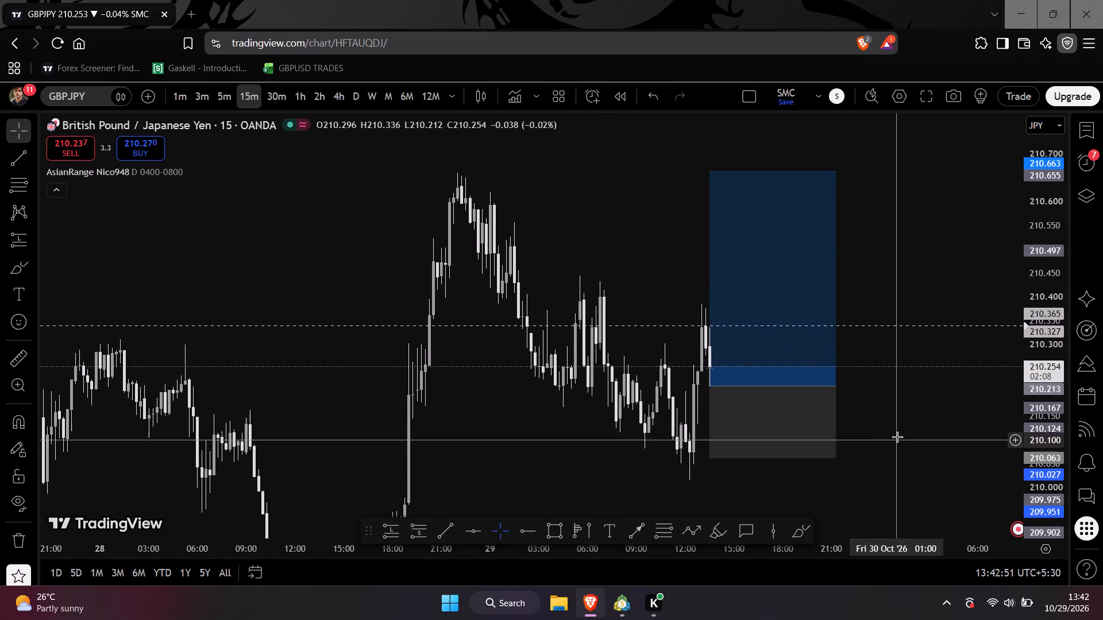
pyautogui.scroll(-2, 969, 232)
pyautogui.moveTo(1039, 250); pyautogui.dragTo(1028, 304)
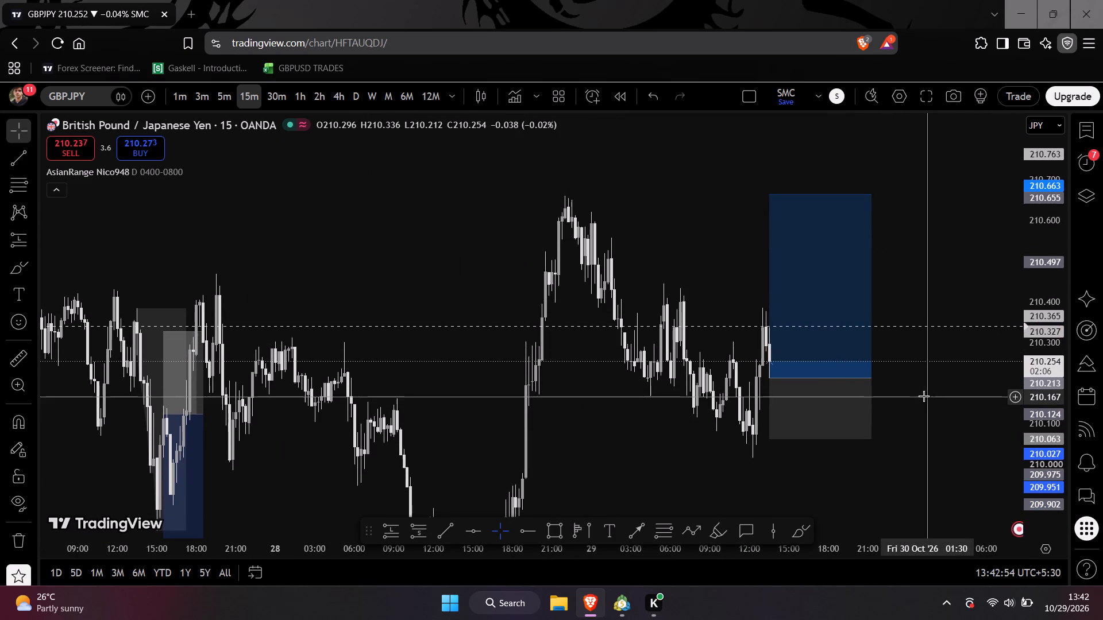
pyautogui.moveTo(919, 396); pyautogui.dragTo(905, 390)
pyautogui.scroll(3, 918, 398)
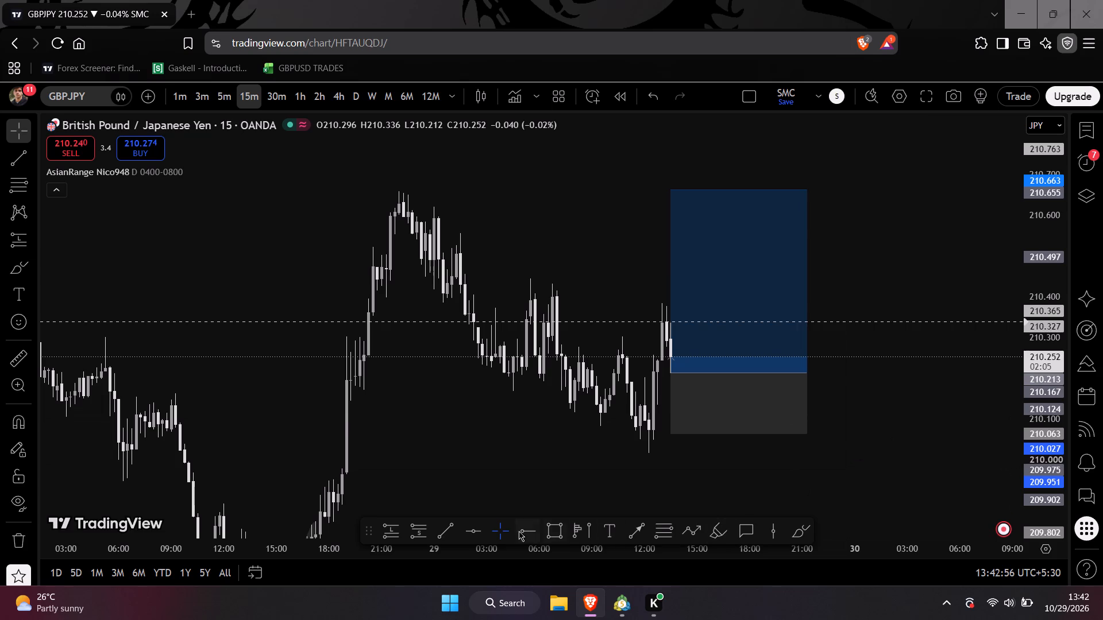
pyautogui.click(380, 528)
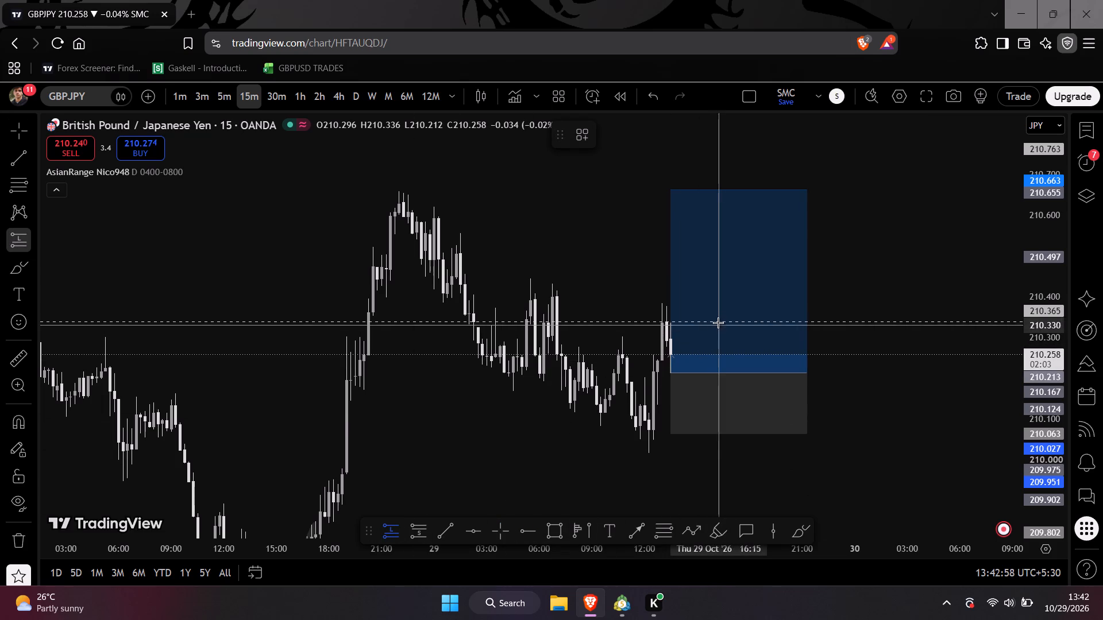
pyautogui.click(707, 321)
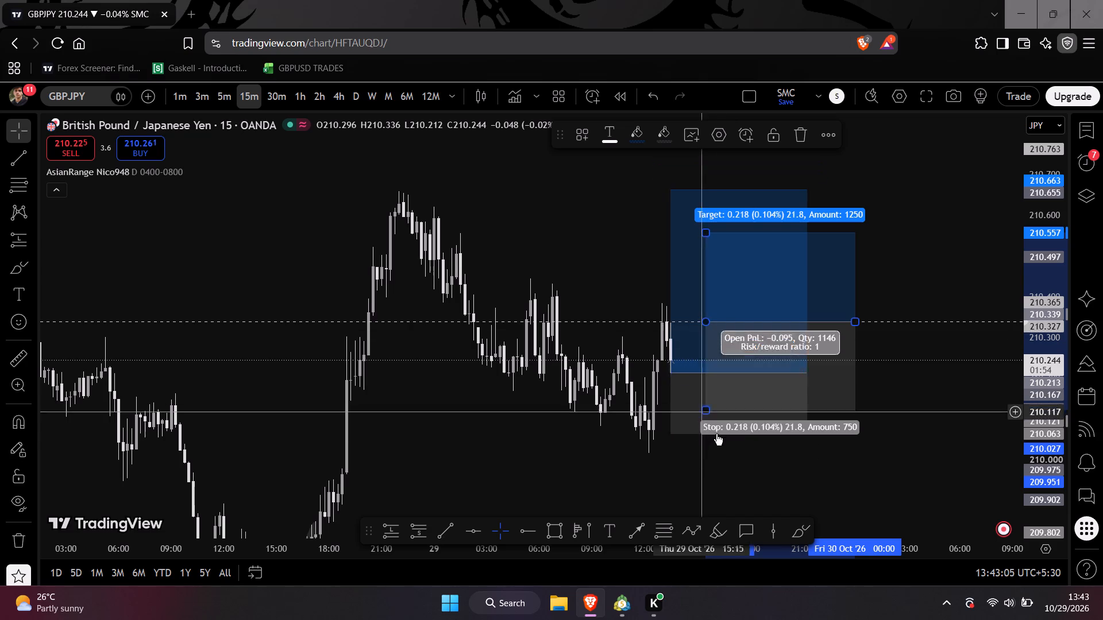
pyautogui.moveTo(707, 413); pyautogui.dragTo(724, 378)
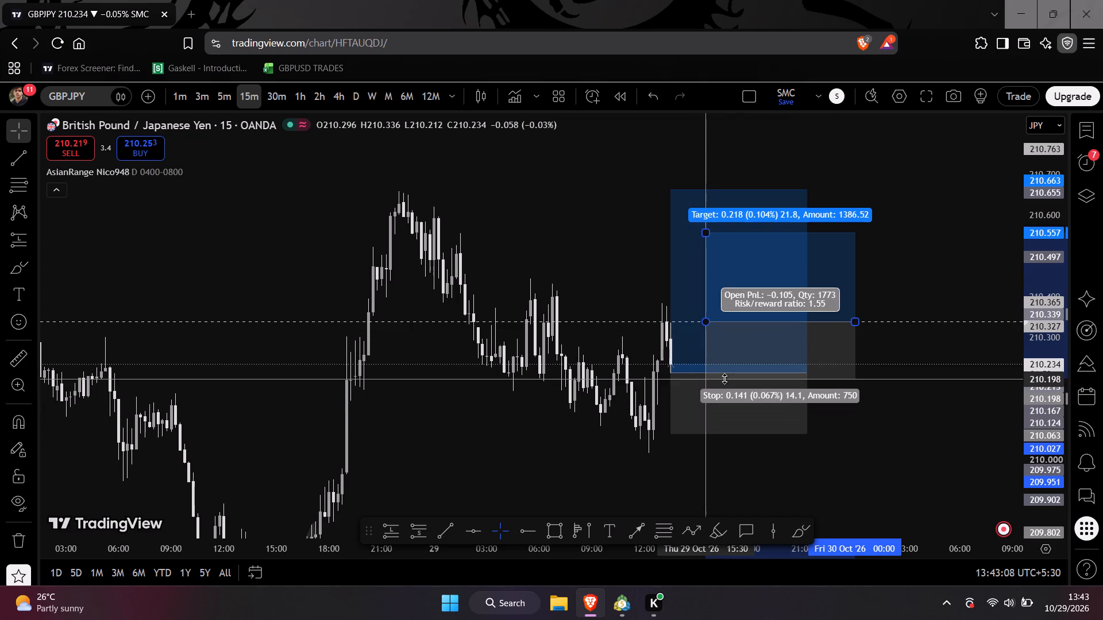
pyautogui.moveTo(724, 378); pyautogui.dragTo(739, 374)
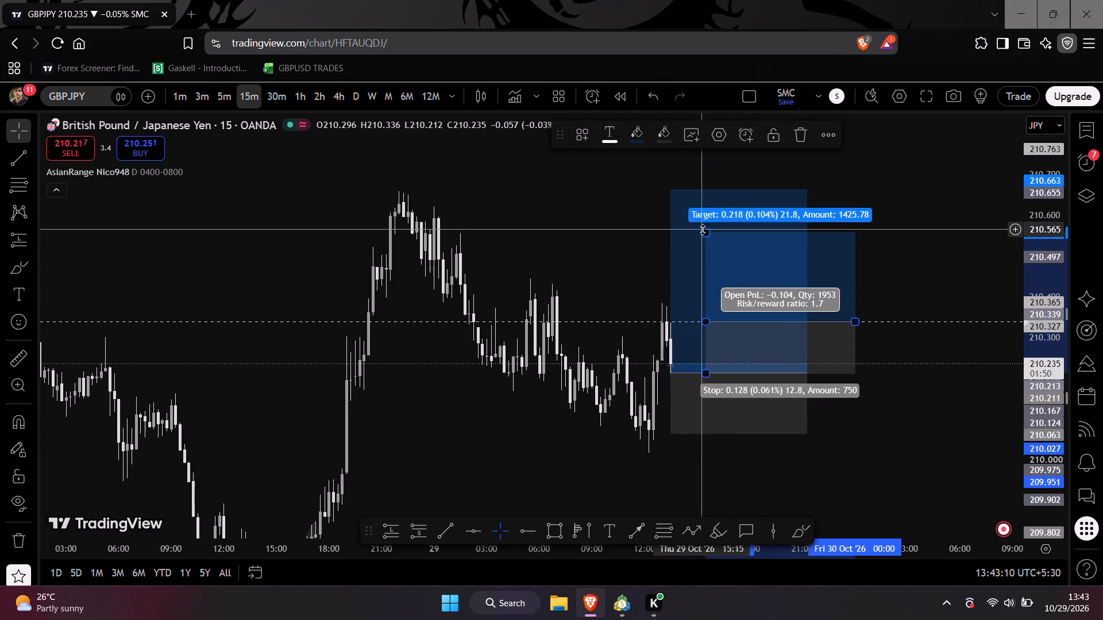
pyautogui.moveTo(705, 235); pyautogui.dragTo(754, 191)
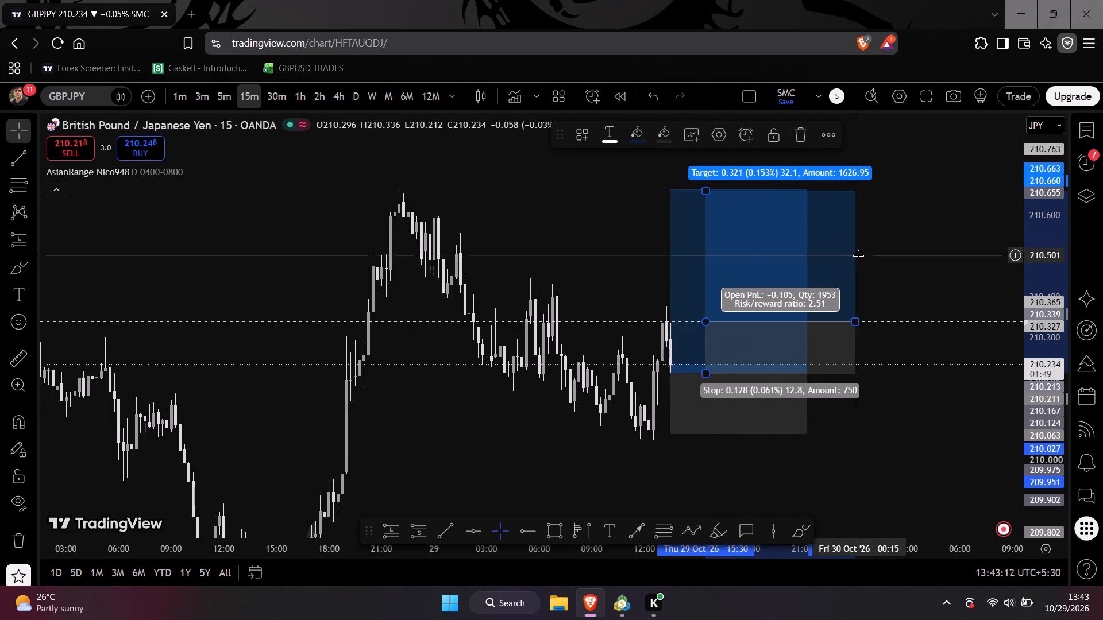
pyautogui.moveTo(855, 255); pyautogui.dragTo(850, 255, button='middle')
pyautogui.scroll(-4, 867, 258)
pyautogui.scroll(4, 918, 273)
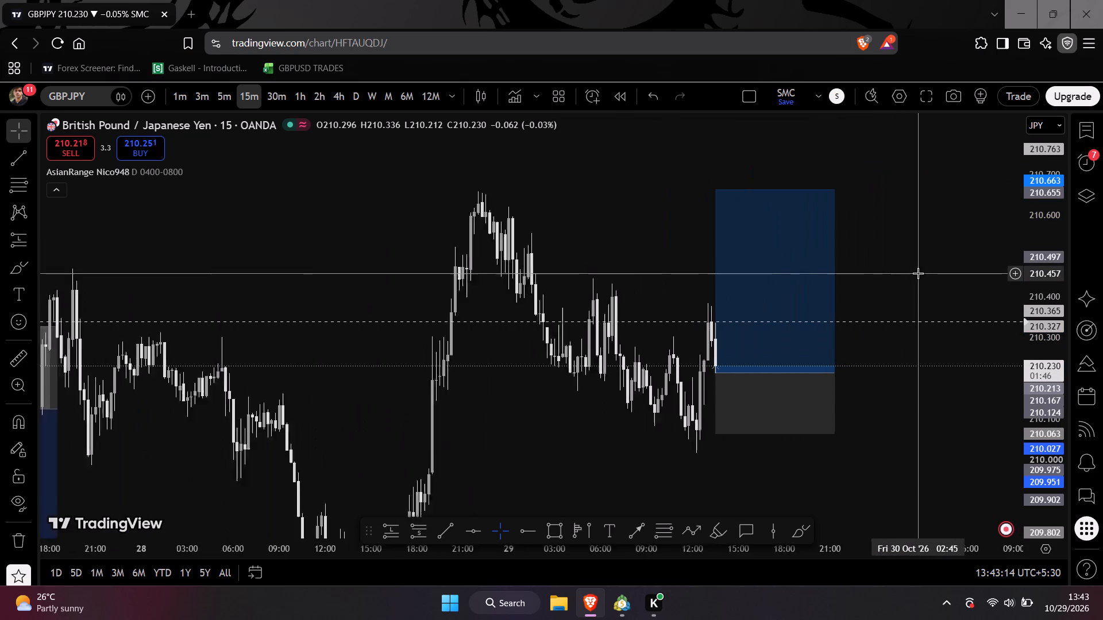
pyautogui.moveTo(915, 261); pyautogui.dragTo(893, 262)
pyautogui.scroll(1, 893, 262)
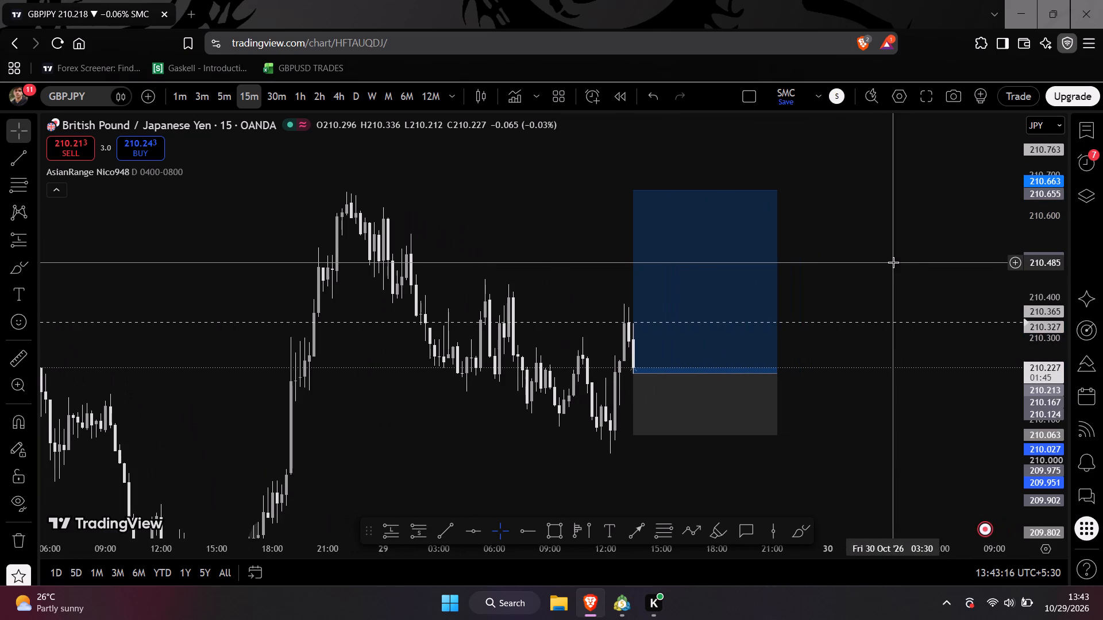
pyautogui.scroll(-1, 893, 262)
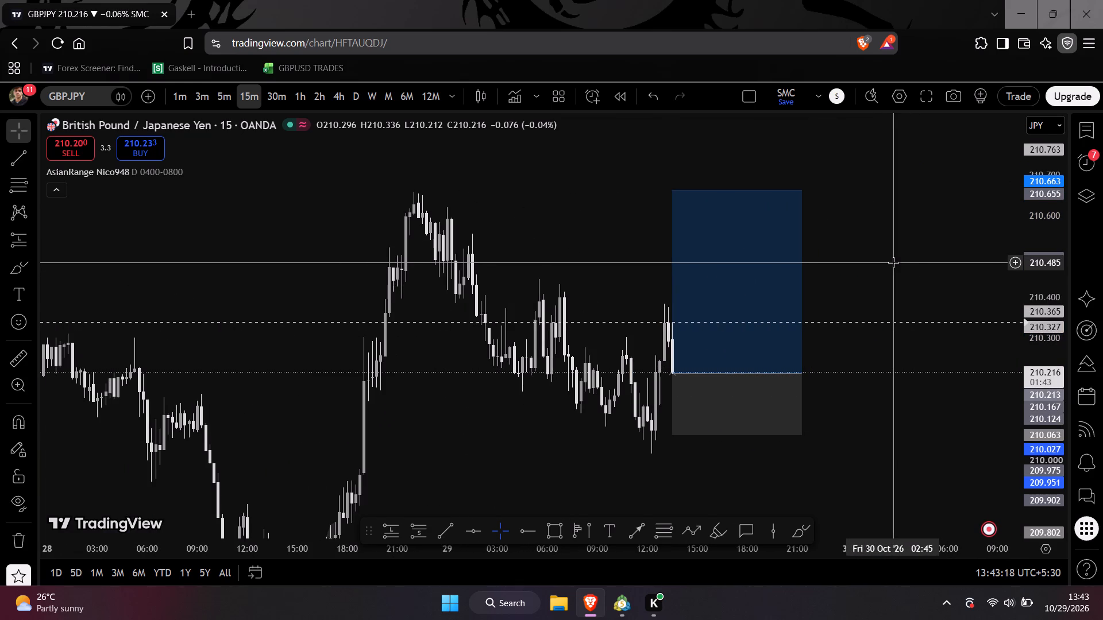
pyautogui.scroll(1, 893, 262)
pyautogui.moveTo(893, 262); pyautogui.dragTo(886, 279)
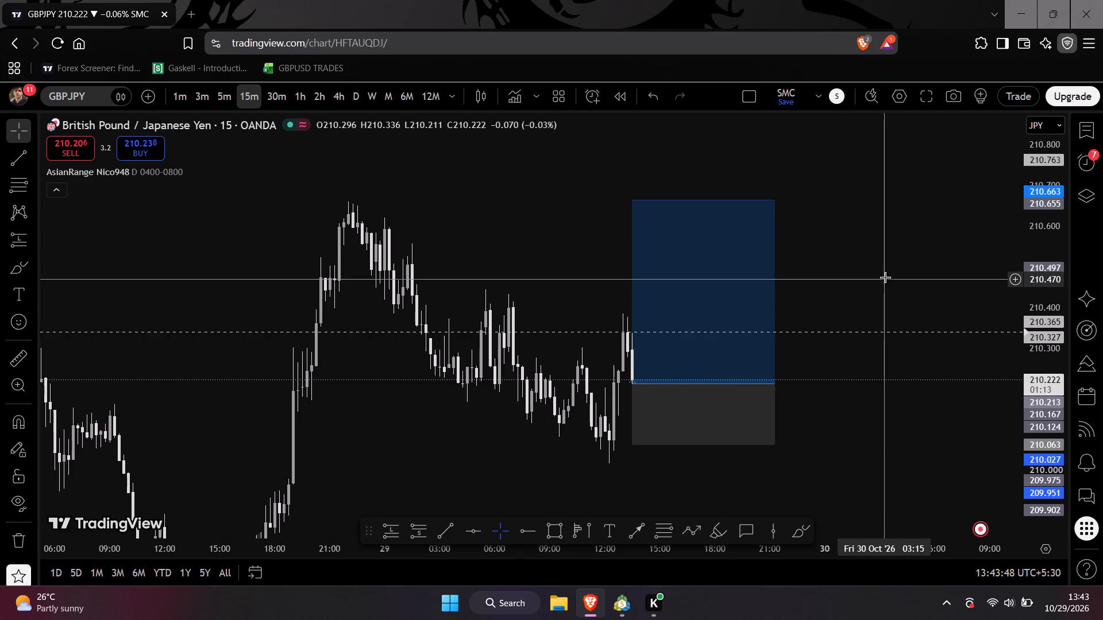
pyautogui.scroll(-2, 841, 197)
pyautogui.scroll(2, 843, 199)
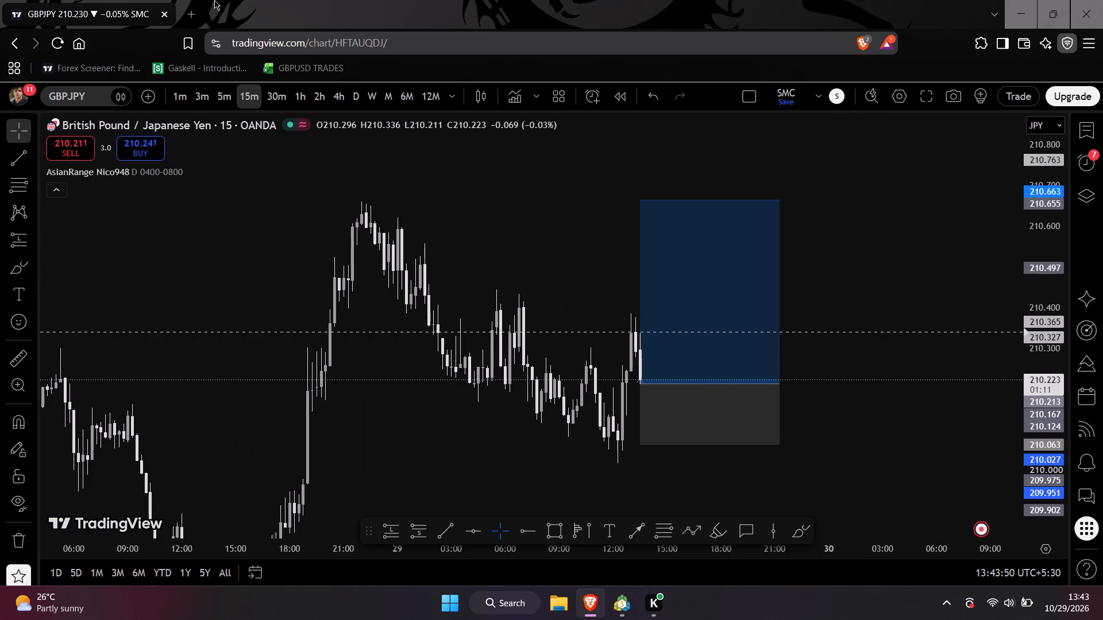
# Open a new browser tab alongside the GBPJPY chart.
pyautogui.click(187, 9)
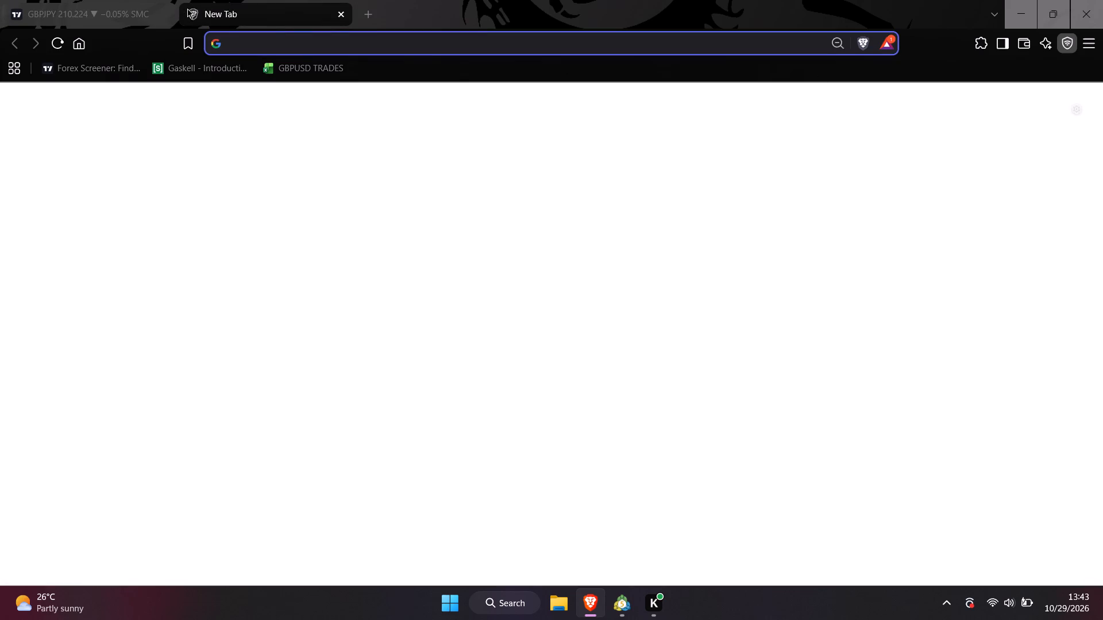
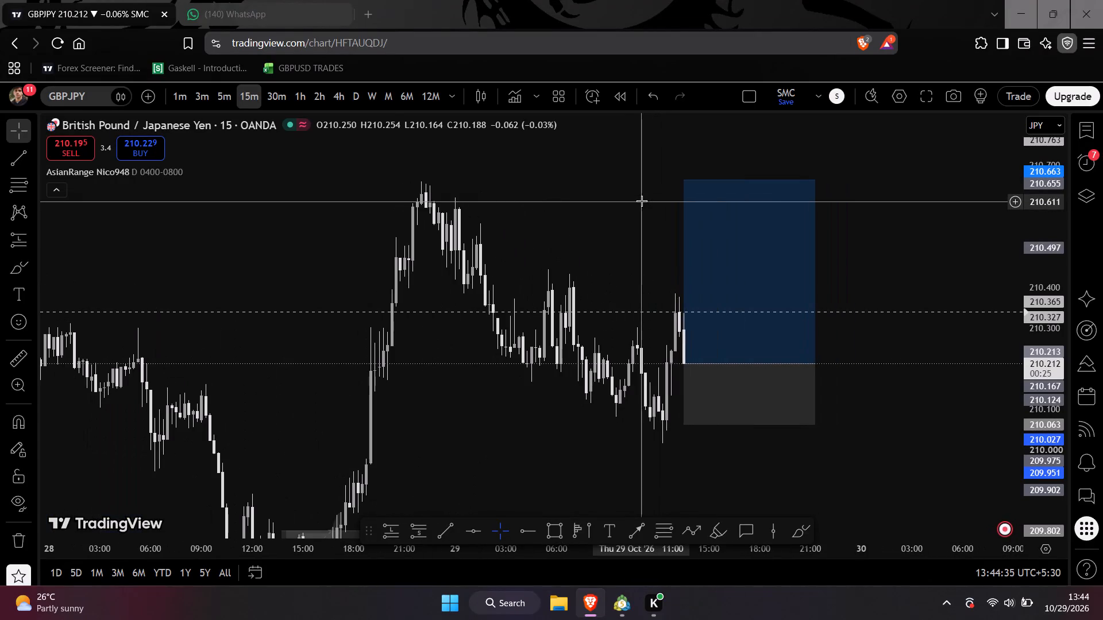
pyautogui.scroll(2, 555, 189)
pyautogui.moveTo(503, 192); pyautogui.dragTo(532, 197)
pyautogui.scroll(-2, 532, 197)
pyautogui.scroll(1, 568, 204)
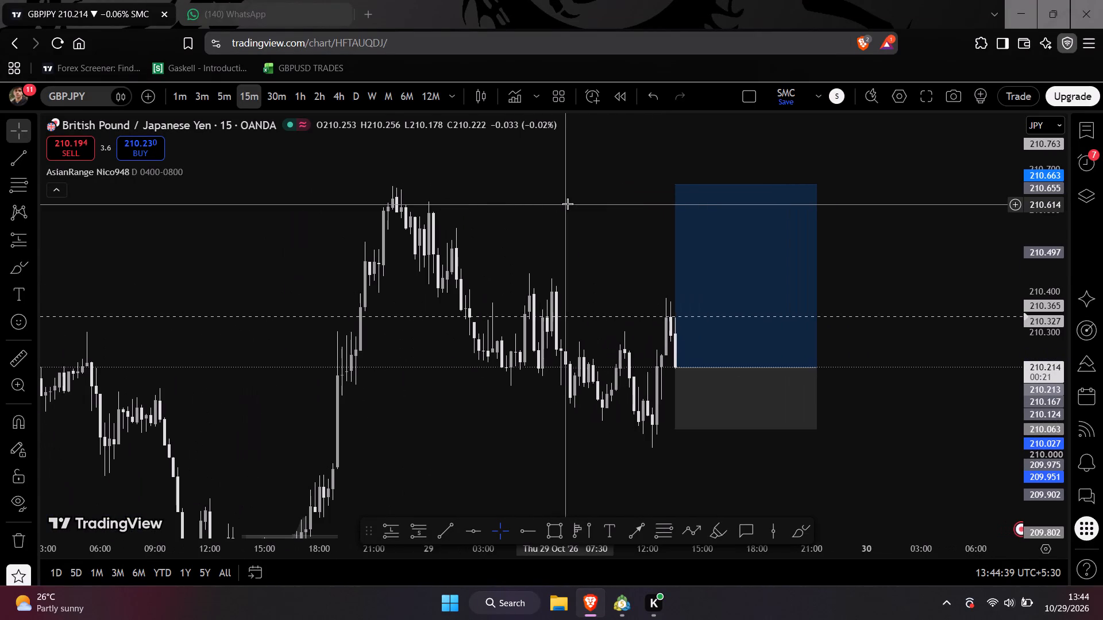
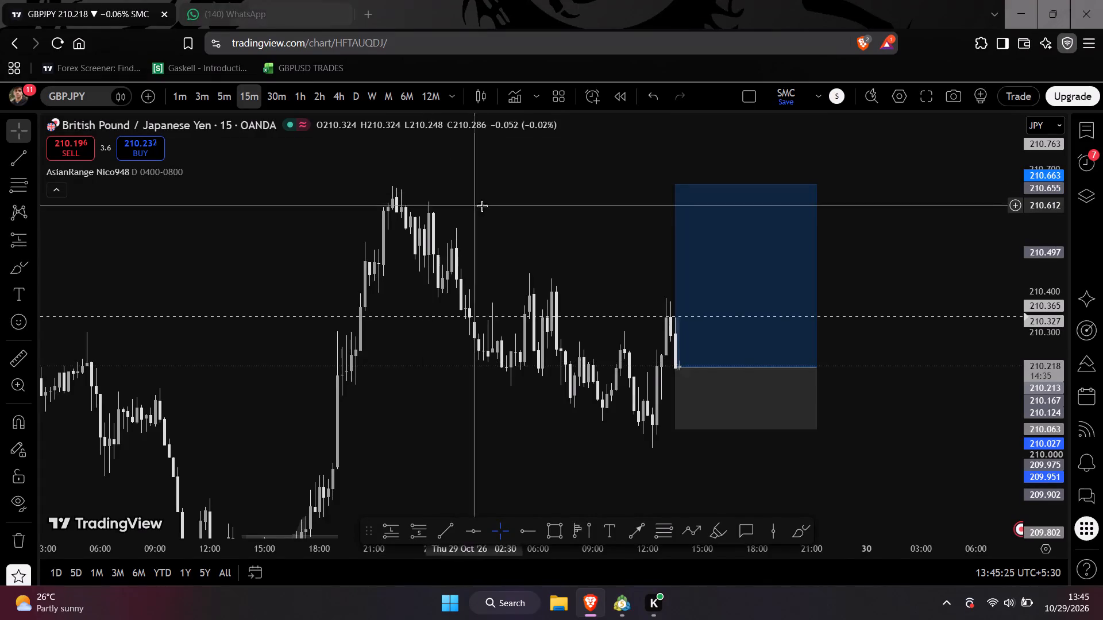
# Examine the GBPJPY 15-minute price action of recent sessions against the plotted long position and the alert line.
pyautogui.scroll(-2, 508, 211)
pyautogui.scroll(-4, 635, 382)
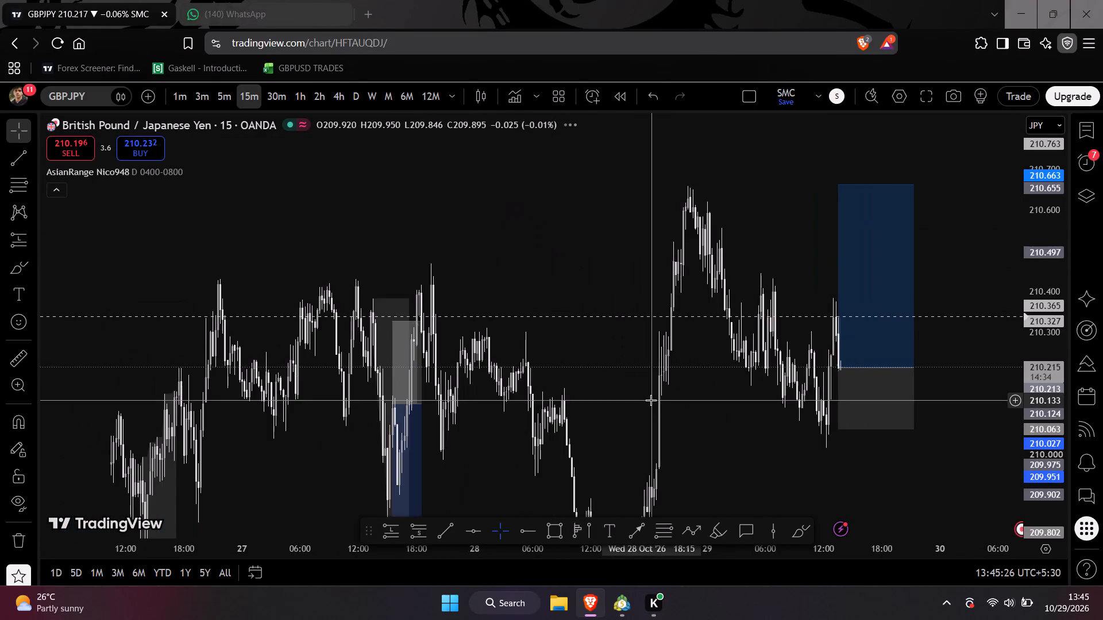
pyautogui.scroll(7, 651, 400)
pyautogui.moveTo(585, 412); pyautogui.dragTo(630, 418)
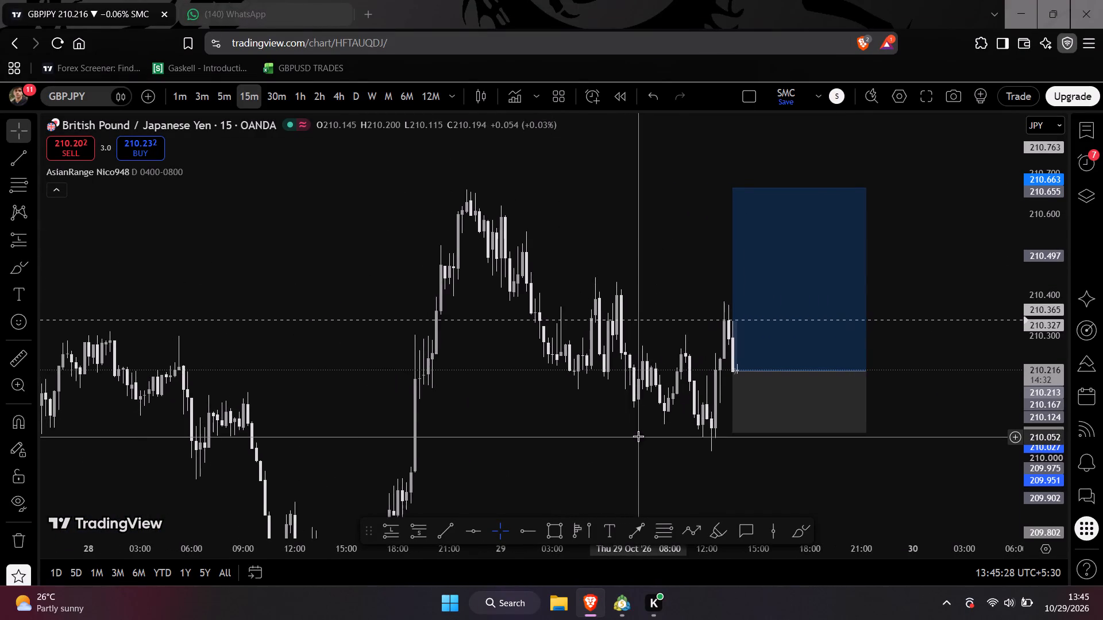
pyautogui.scroll(1, 638, 436)
pyautogui.scroll(3, 1038, 358)
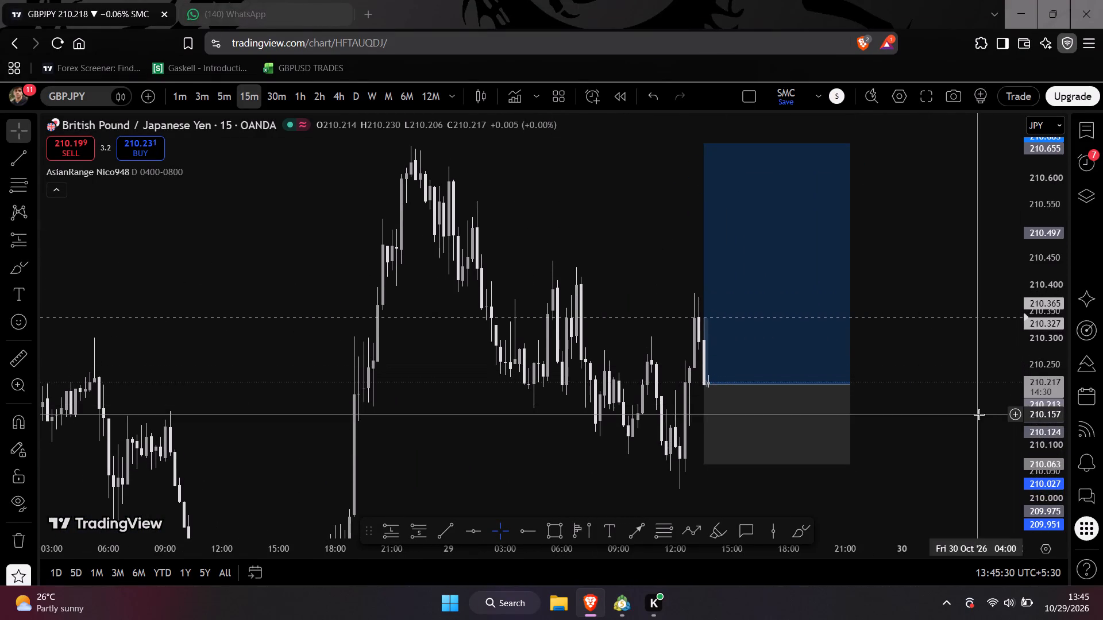
pyautogui.scroll(-2, 945, 394)
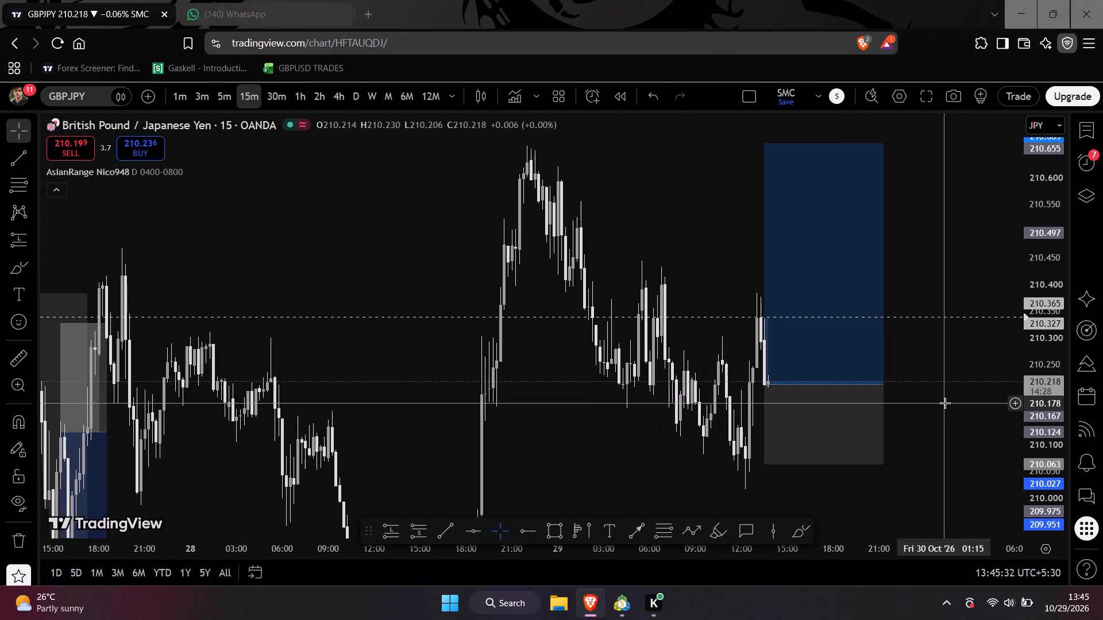
pyautogui.scroll(1, 945, 403)
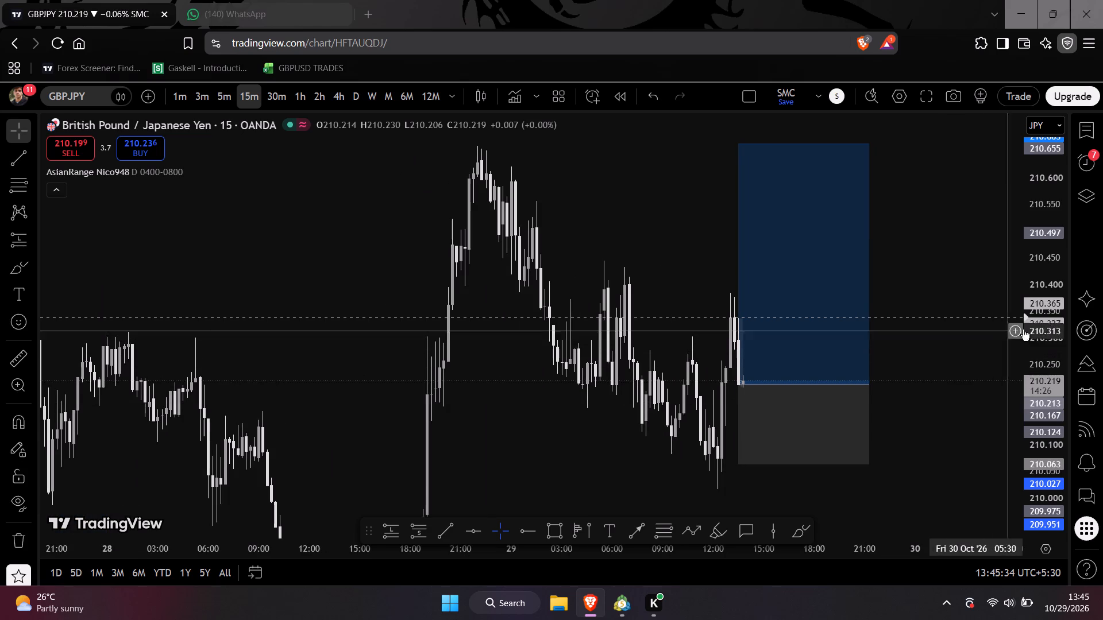
pyautogui.moveTo(1033, 349); pyautogui.dragTo(1025, 394)
pyautogui.scroll(-1, 988, 413)
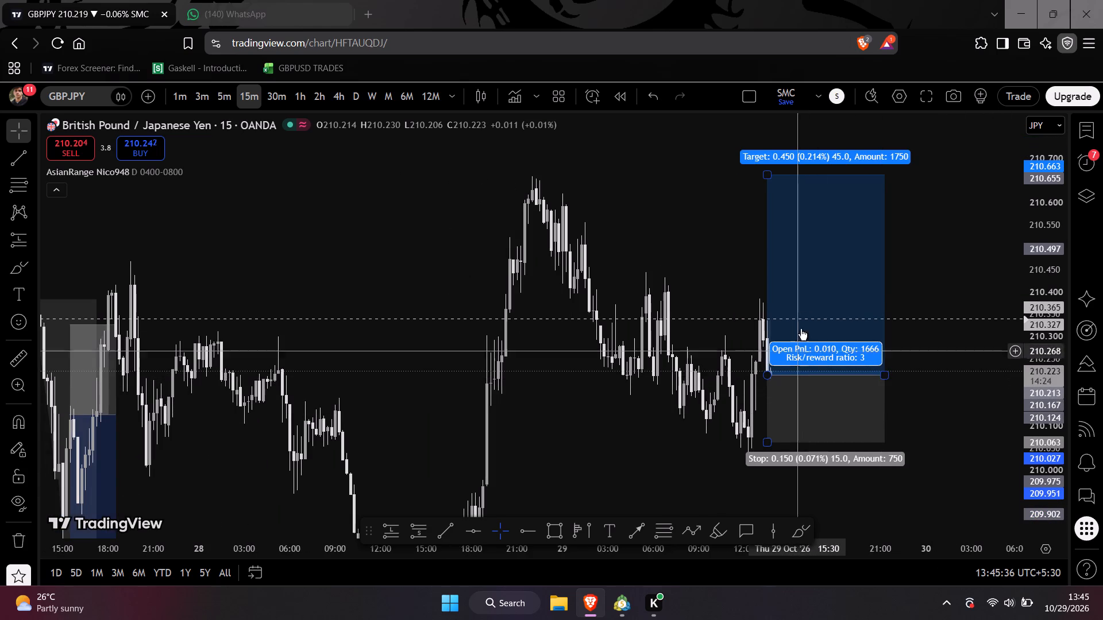
pyautogui.scroll(-1, 943, 245)
pyautogui.scroll(2, 969, 241)
pyautogui.moveTo(961, 250); pyautogui.dragTo(951, 236)
pyautogui.scroll(1, 949, 241)
pyautogui.scroll(-4, 850, 274)
pyautogui.scroll(1, 701, 252)
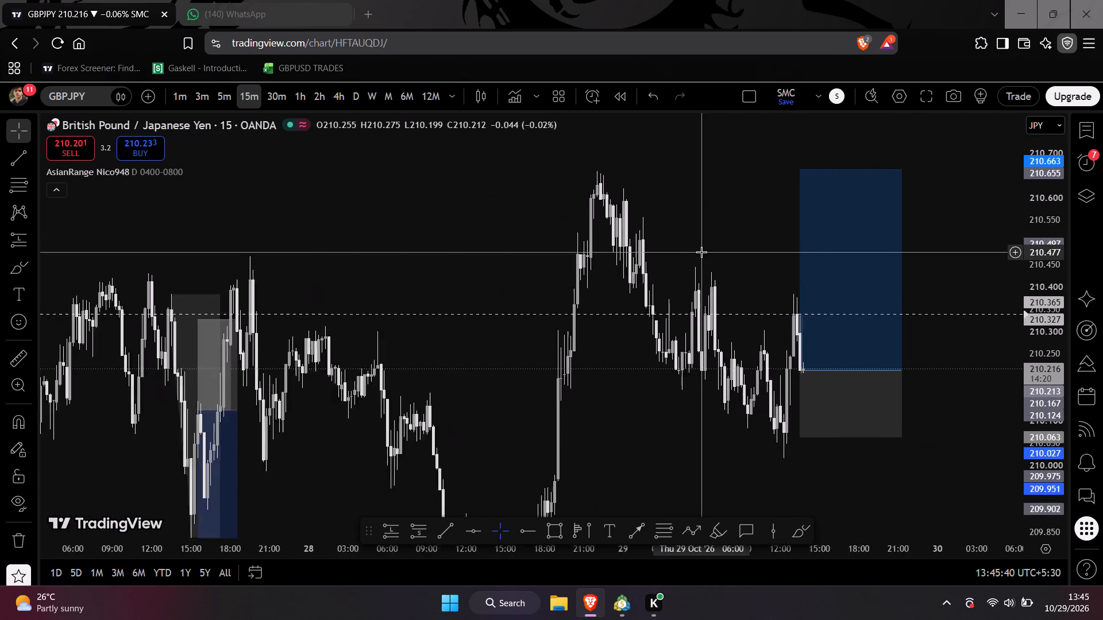
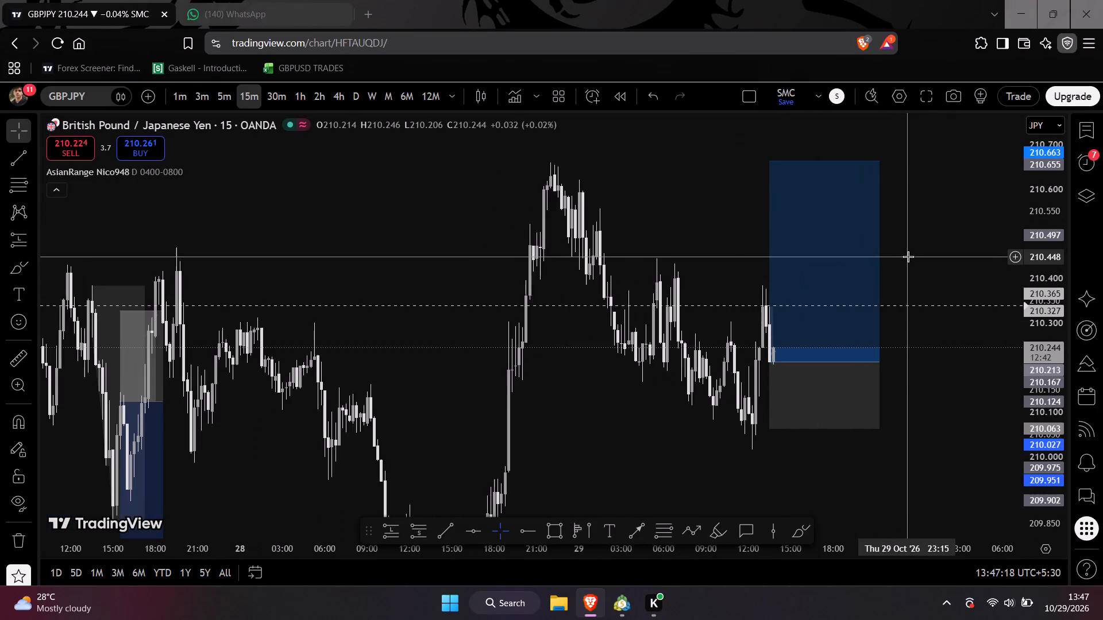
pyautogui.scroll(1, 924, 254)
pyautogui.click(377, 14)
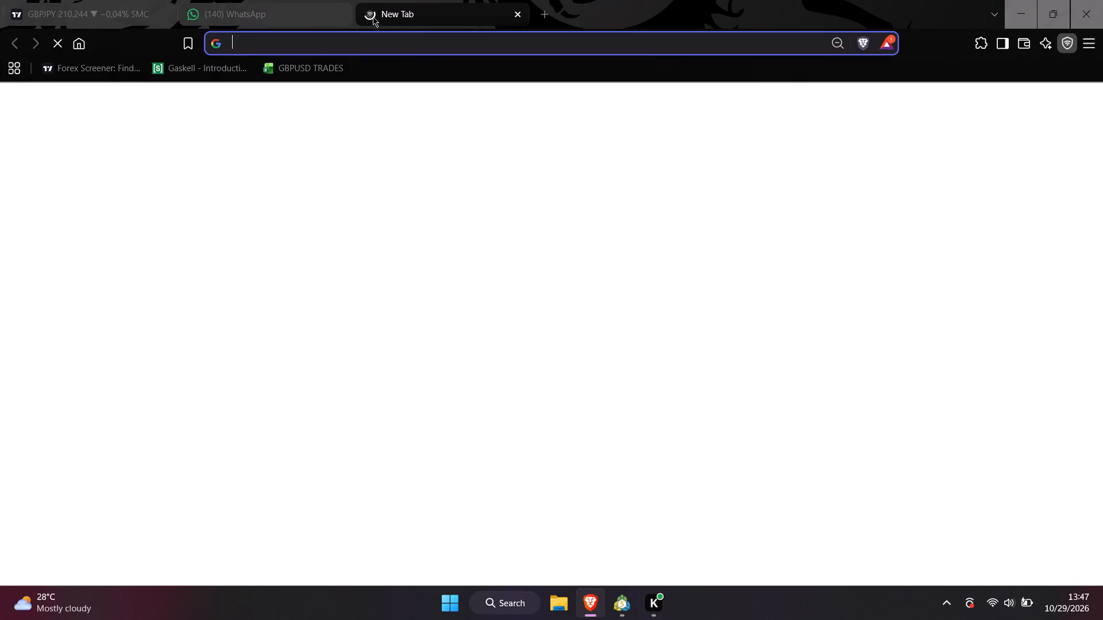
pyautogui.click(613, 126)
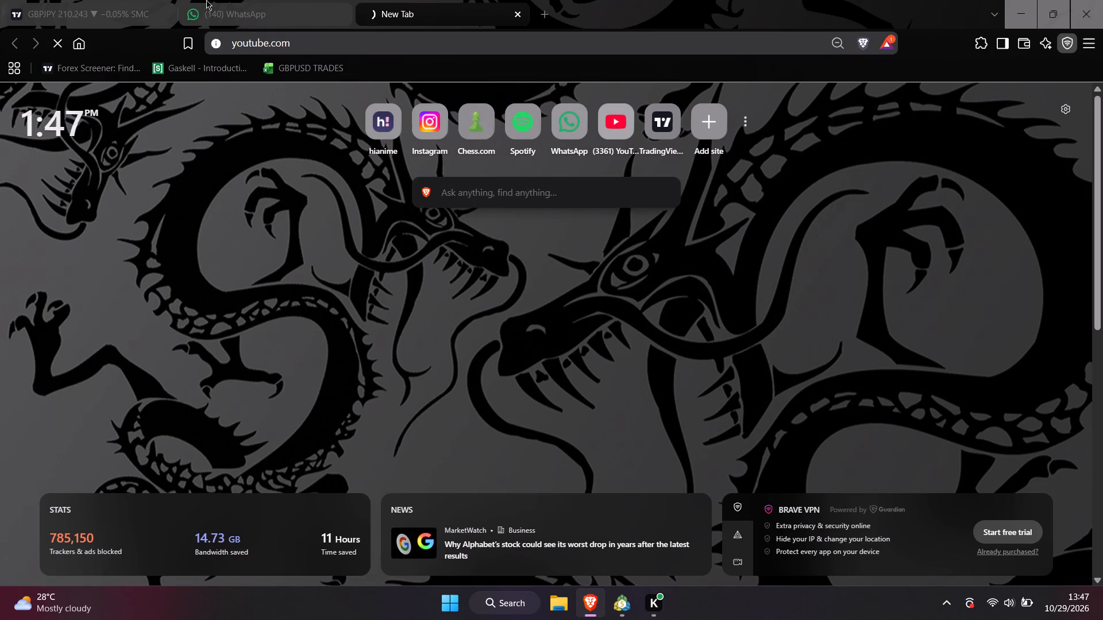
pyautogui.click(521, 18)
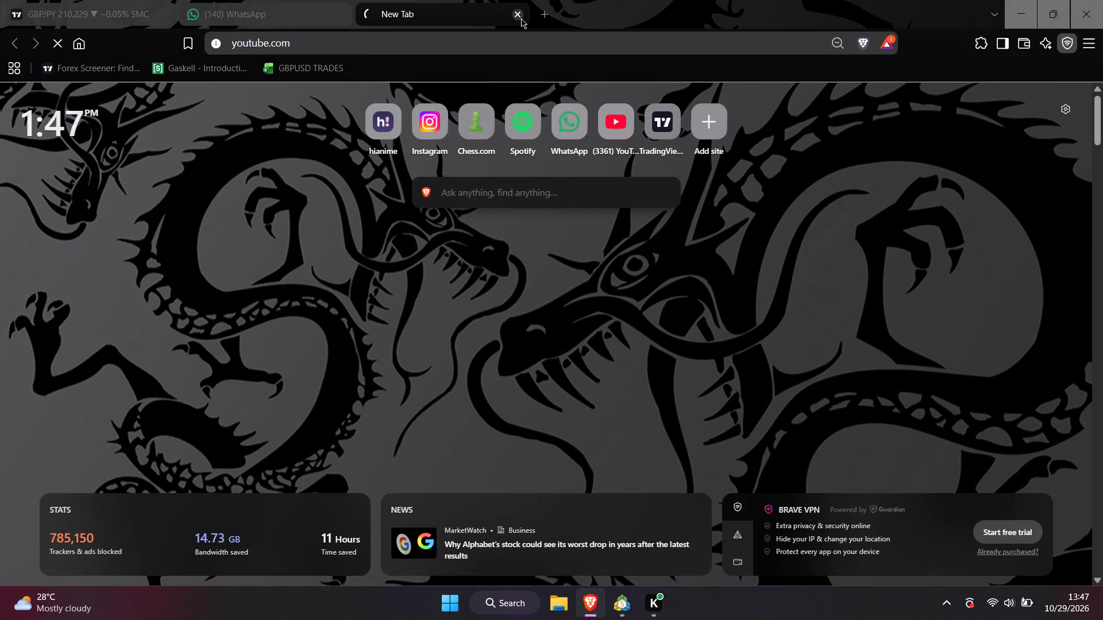
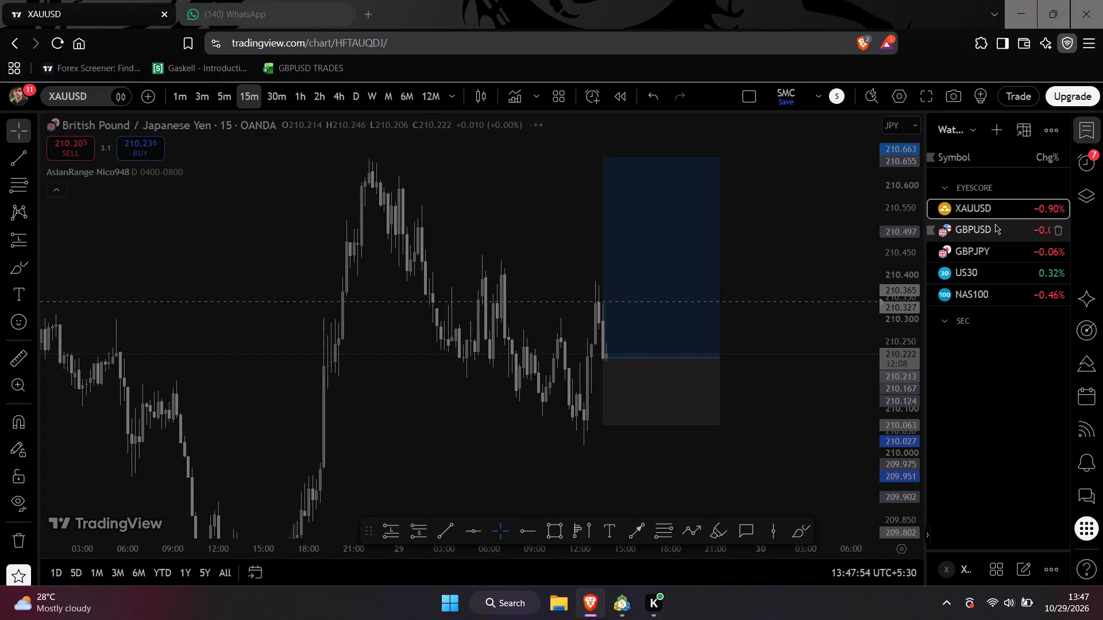
# Switch the chart to GBPUSD and examine its recent 15-minute price action.
pyautogui.click(981, 232)
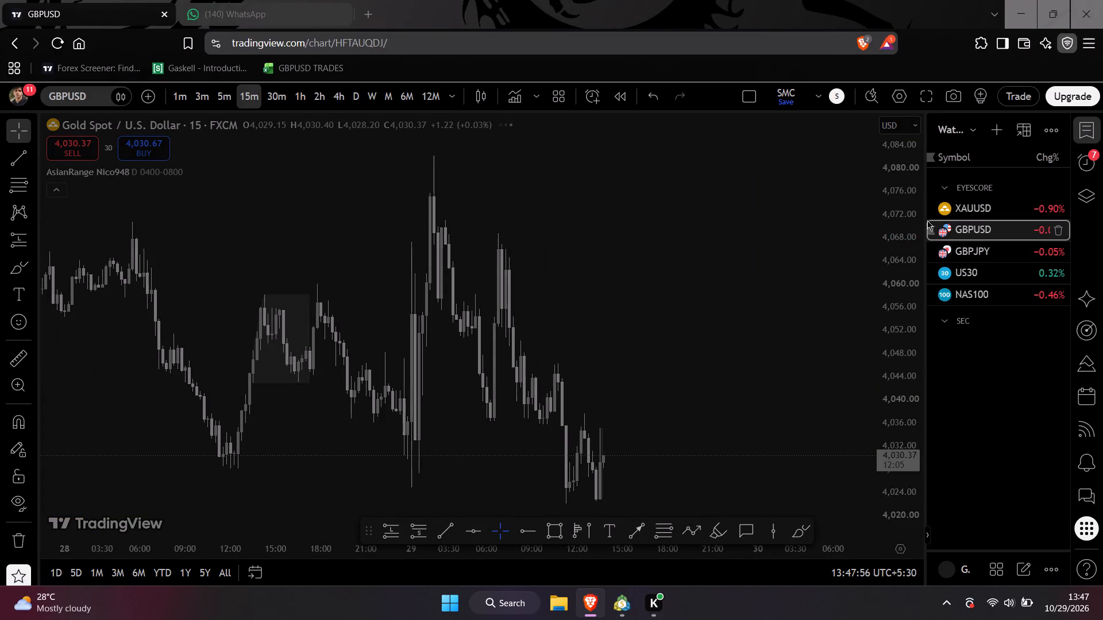
pyautogui.scroll(-3, 725, 319)
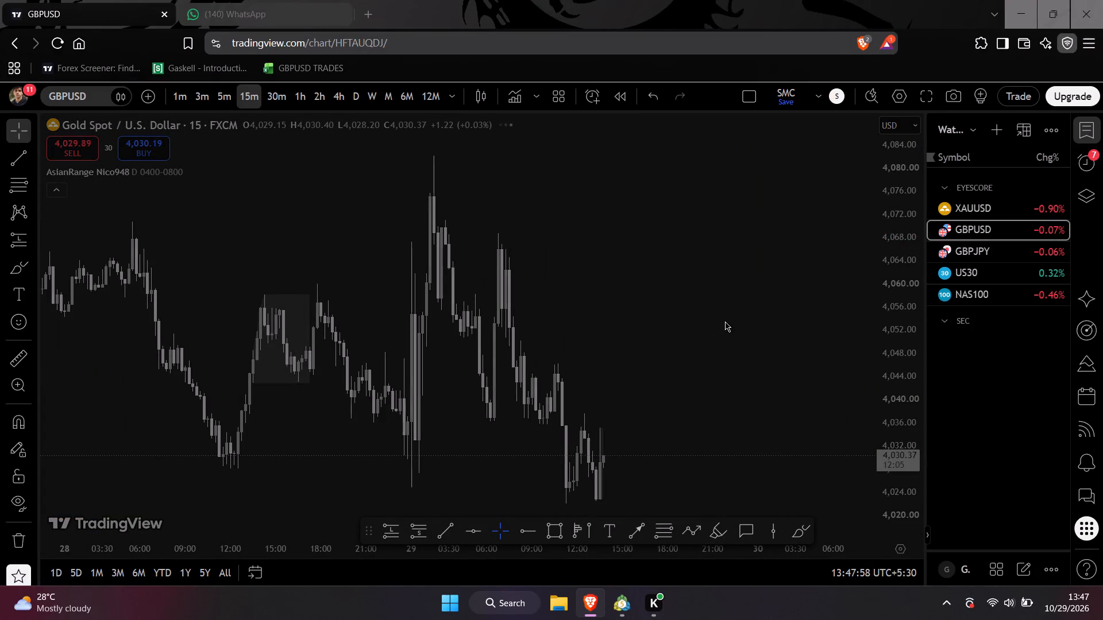
pyautogui.scroll(-3, 725, 321)
pyautogui.scroll(4, 725, 321)
pyautogui.scroll(-2, 748, 305)
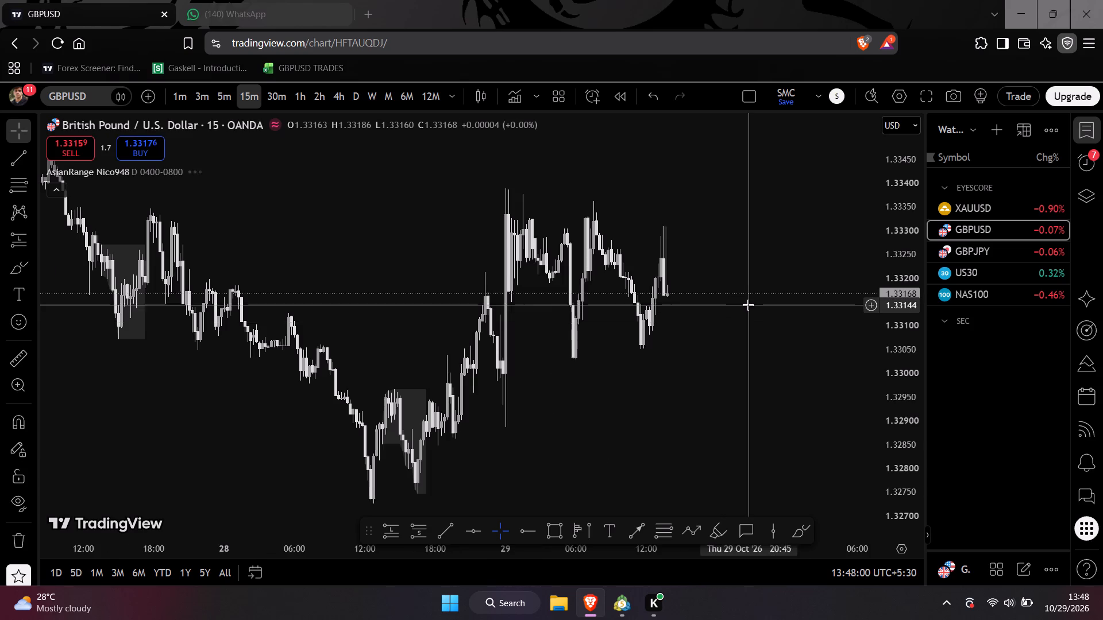
pyautogui.scroll(-1, 748, 305)
pyautogui.scroll(3, 748, 305)
# Return the chart to GBPJPY and examine the latest 15-minute candles around the alert line.
pyautogui.click(976, 242)
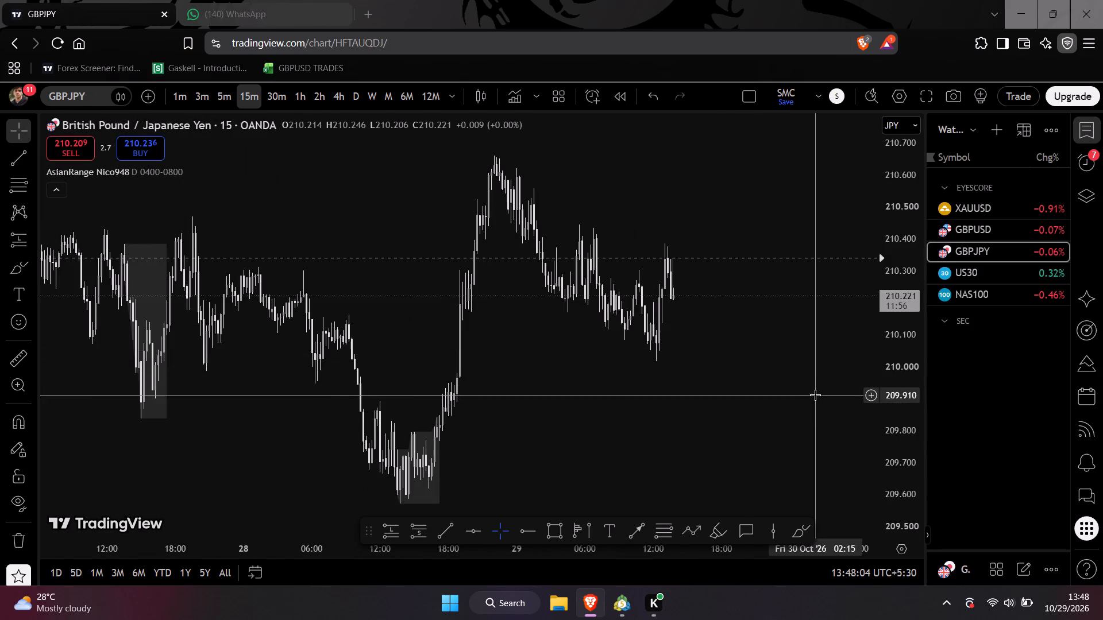
pyautogui.scroll(2, 815, 395)
pyautogui.scroll(4, 917, 338)
pyautogui.scroll(2, 852, 369)
pyautogui.moveTo(803, 385); pyautogui.dragTo(780, 408)
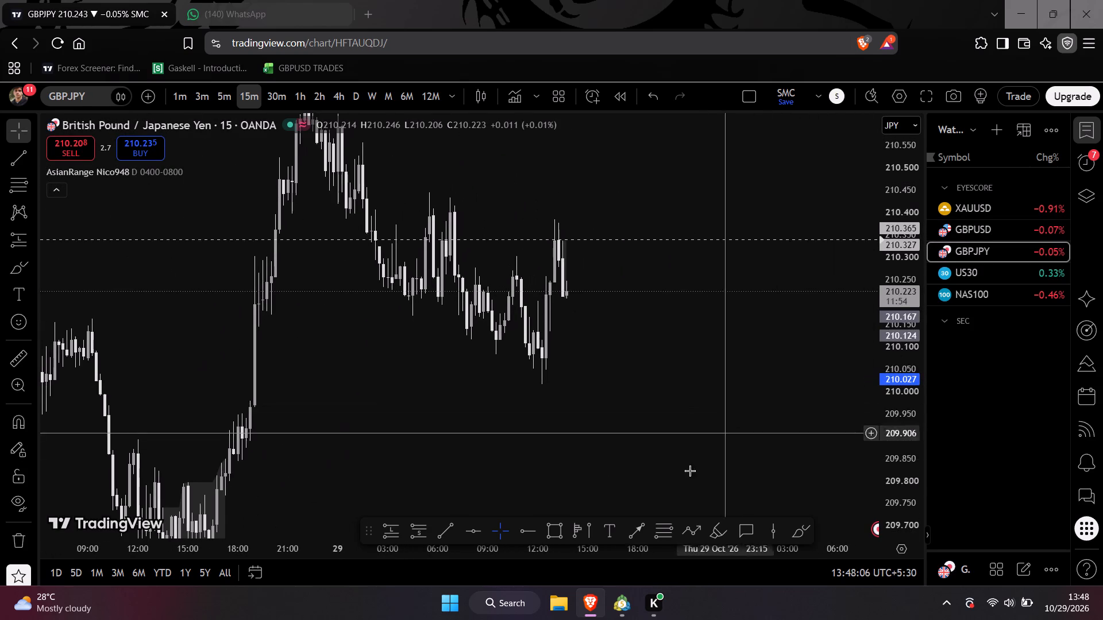
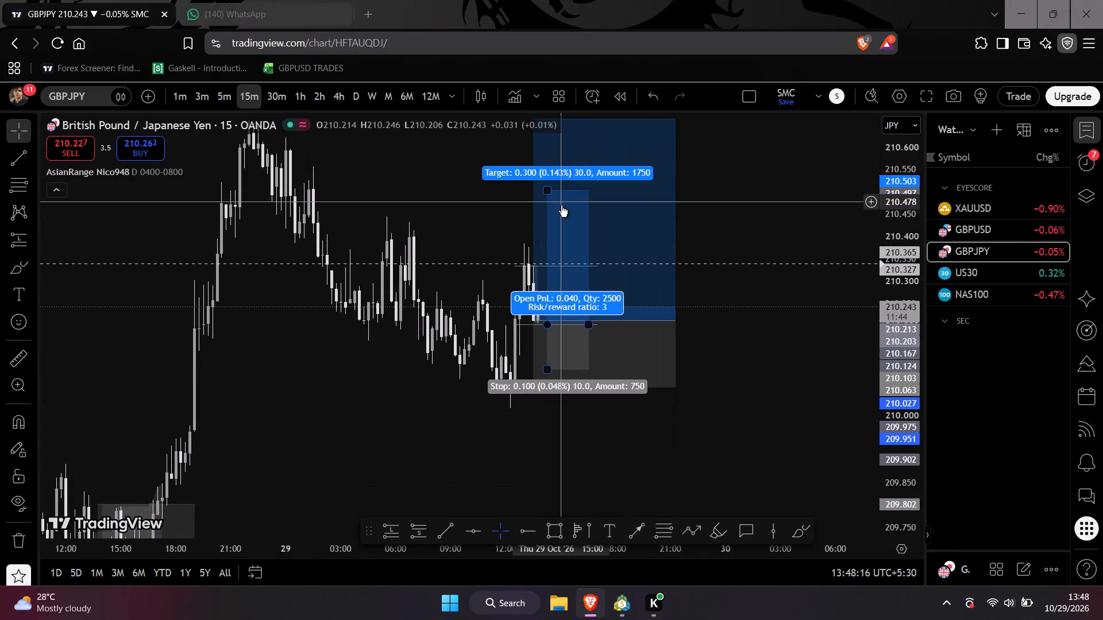
# Move the smaller long position, with the 0.300 target and 0.100 stop, clear of the larger one and delete it.
pyautogui.moveTo(561, 206); pyautogui.dragTo(750, 354)
pyautogui.middleClick(751, 354)
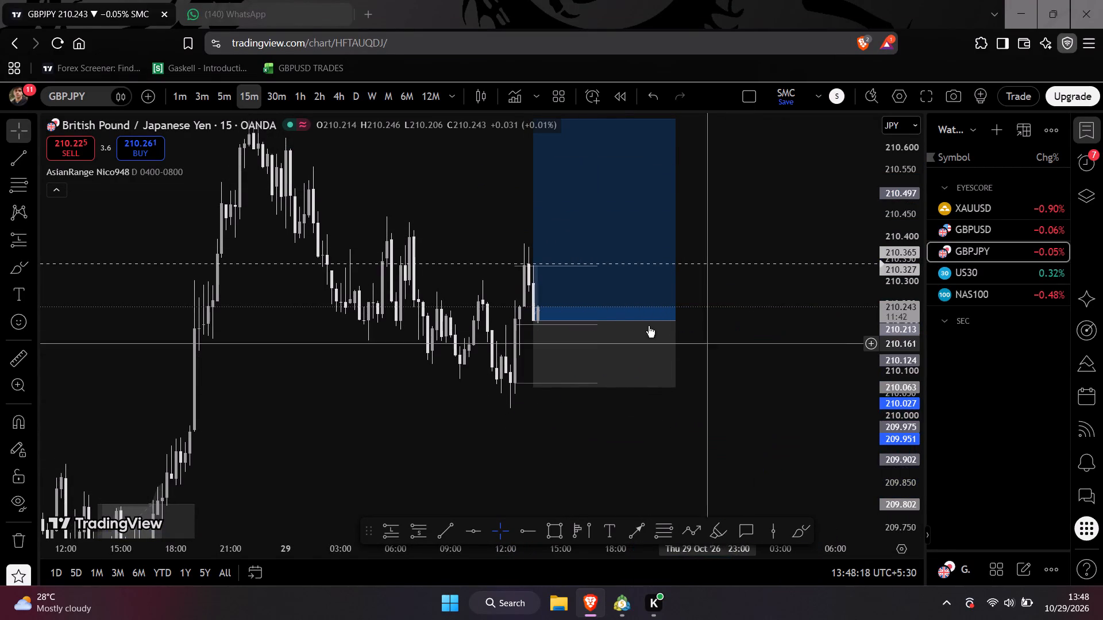
# Shorten the remaining long position along the time axis so its far edge ends at about 20:00 on 29 October.
pyautogui.scroll(-2, 739, 338)
pyautogui.moveTo(780, 319); pyautogui.dragTo(786, 420)
pyautogui.moveTo(901, 273); pyautogui.dragTo(895, 289)
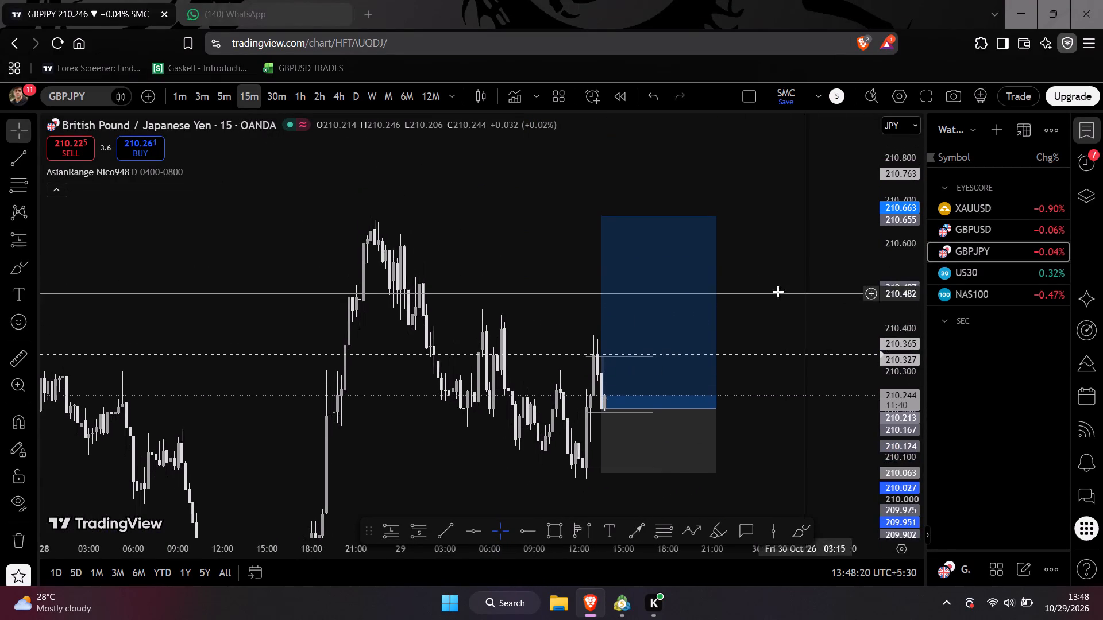
pyautogui.moveTo(758, 281); pyautogui.dragTo(790, 230)
pyautogui.scroll(1, 782, 269)
pyautogui.moveTo(725, 380); pyautogui.dragTo(703, 377)
pyautogui.click(738, 398)
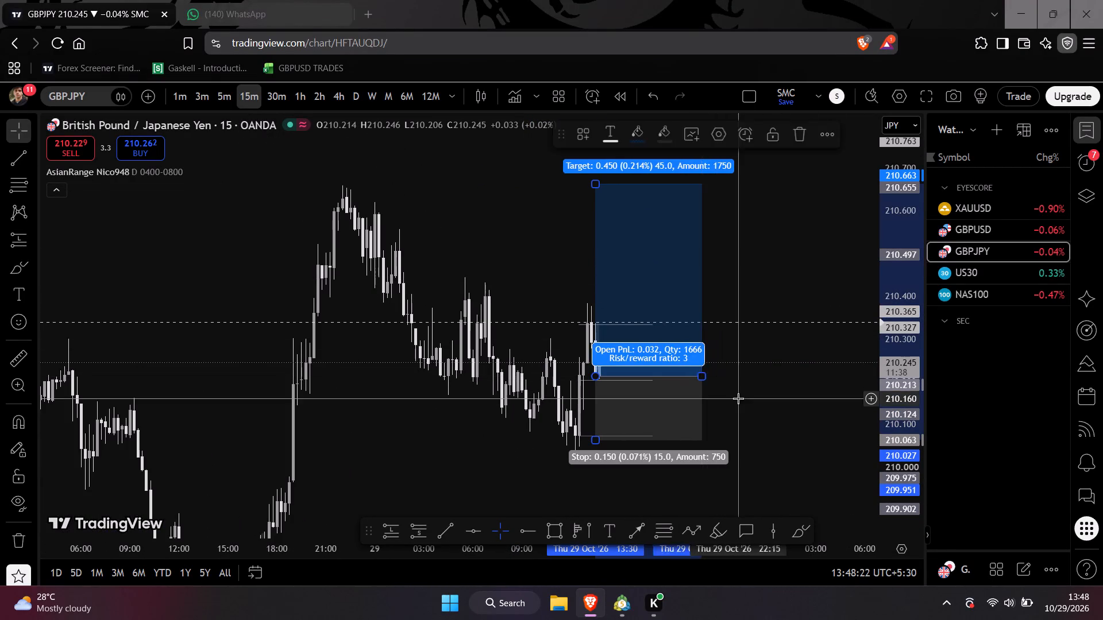
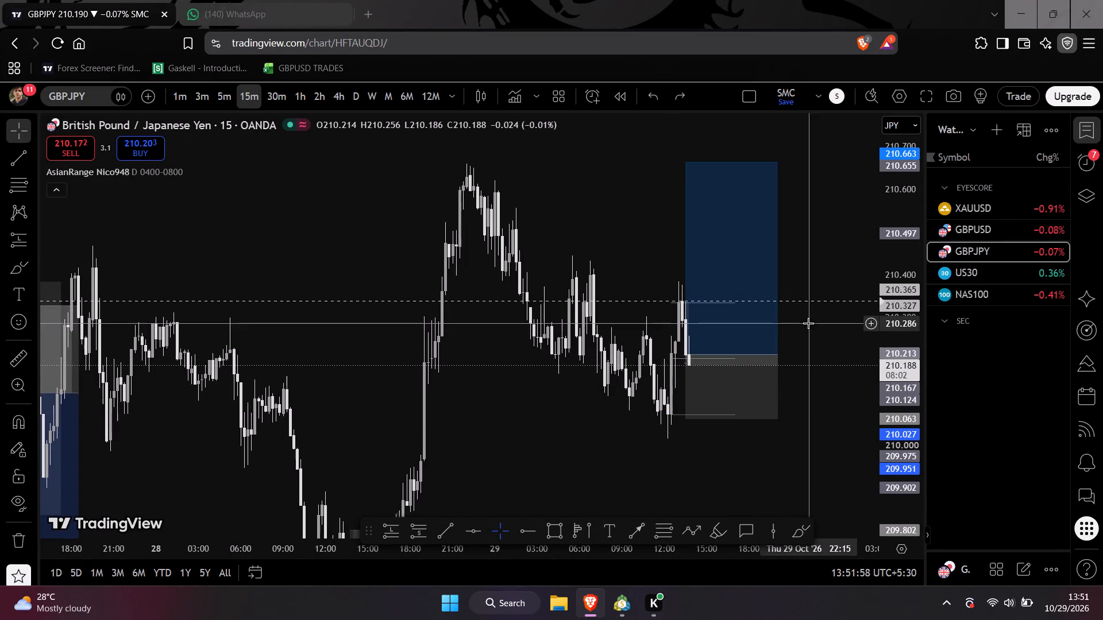
# Delete the retracement drawing spanning the latest GBPJPY upswing beside the plotted long position.
pyautogui.middleClick(672, 414)
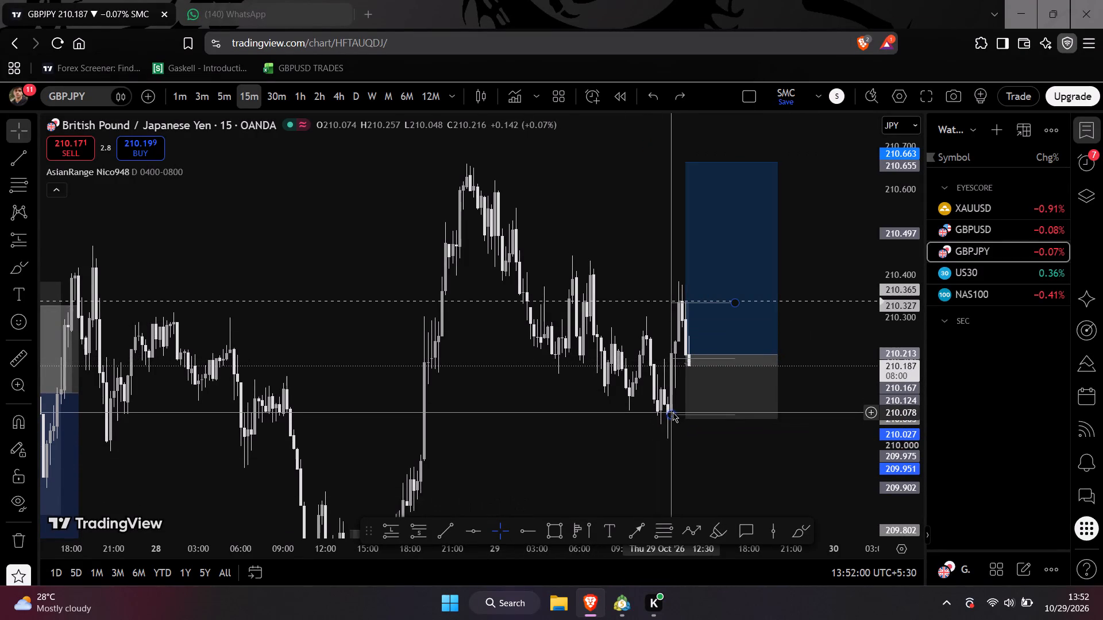
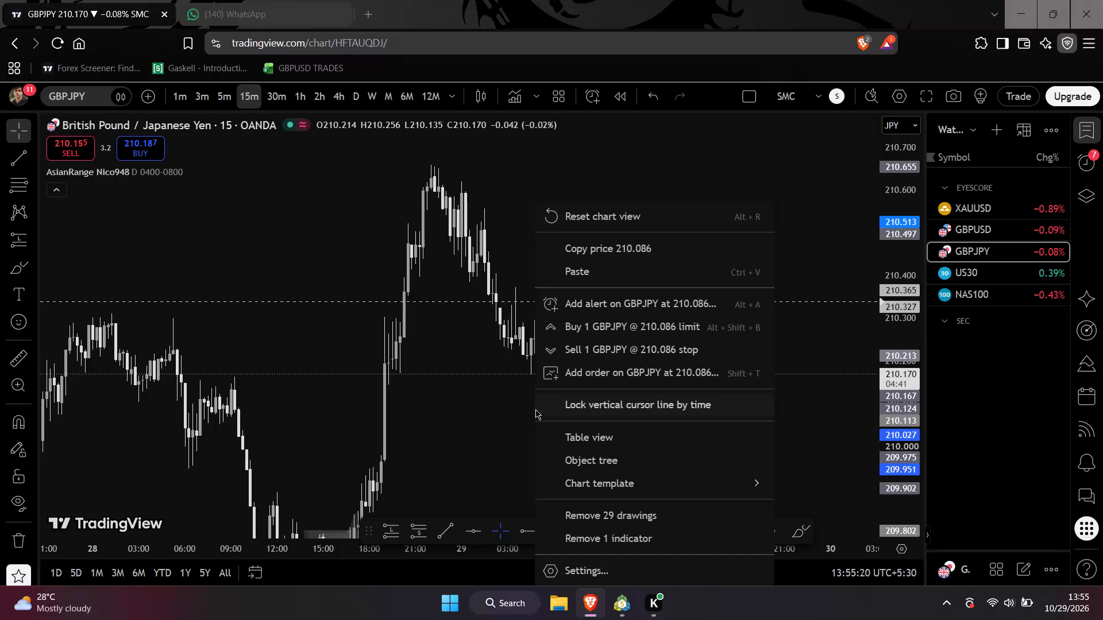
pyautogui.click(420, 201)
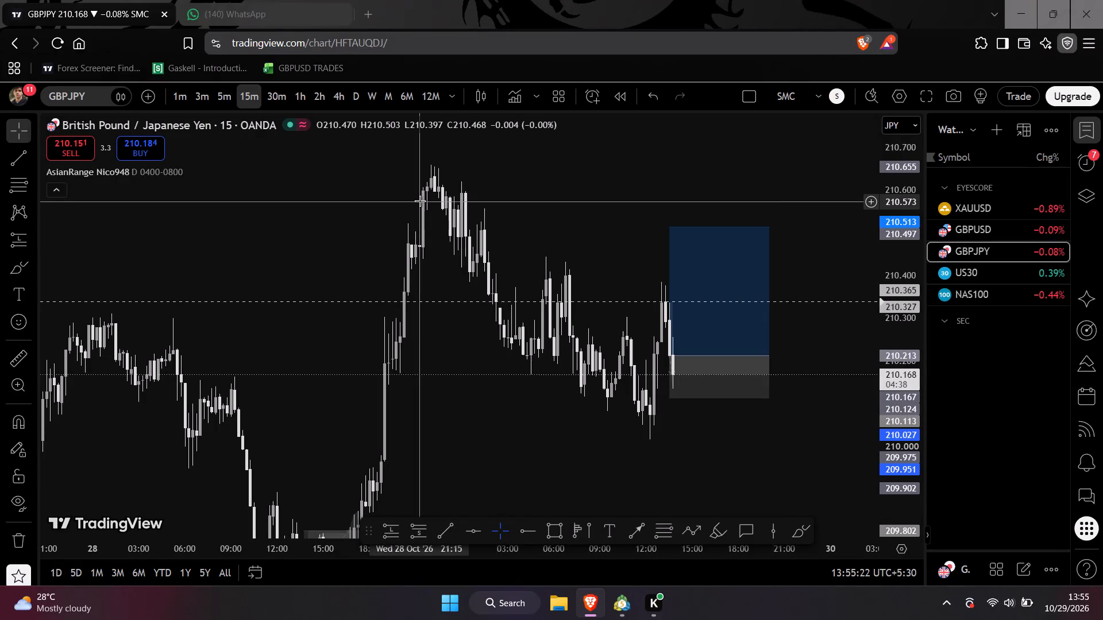
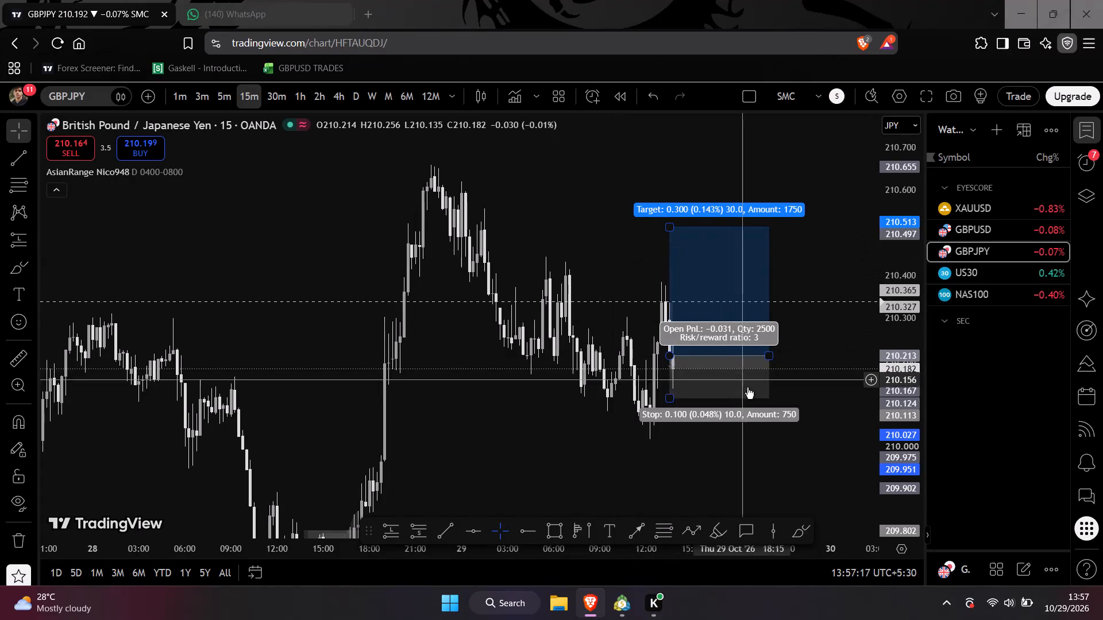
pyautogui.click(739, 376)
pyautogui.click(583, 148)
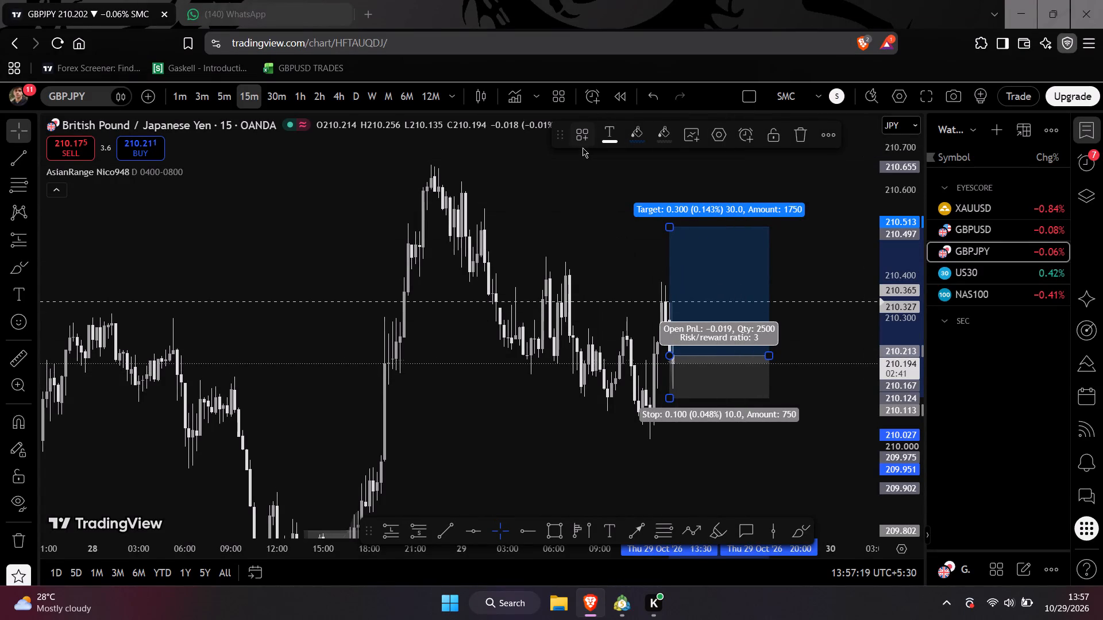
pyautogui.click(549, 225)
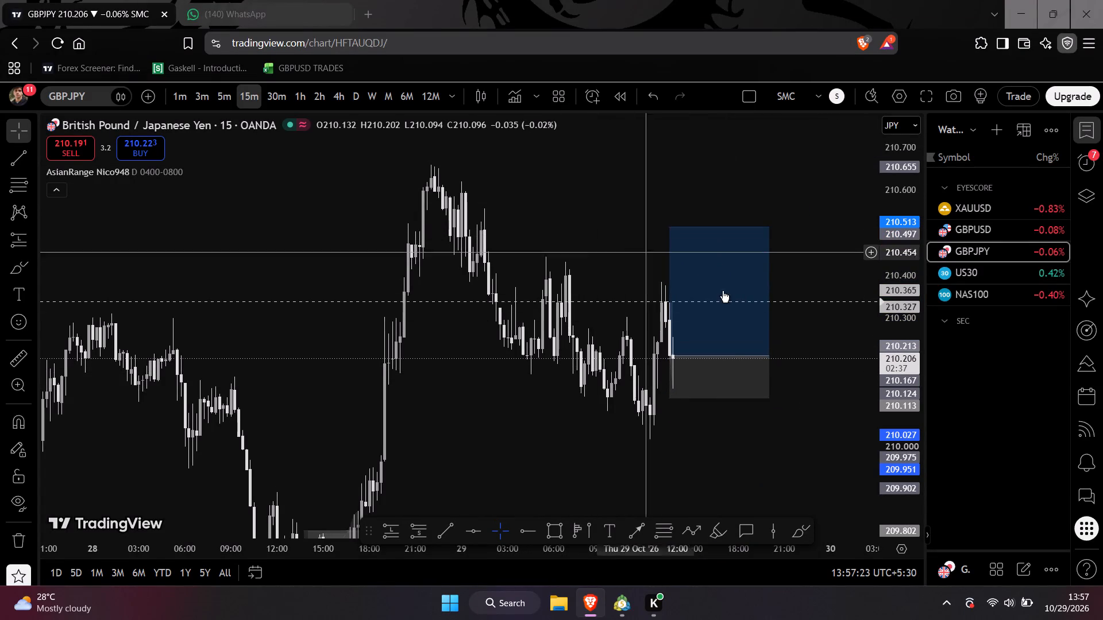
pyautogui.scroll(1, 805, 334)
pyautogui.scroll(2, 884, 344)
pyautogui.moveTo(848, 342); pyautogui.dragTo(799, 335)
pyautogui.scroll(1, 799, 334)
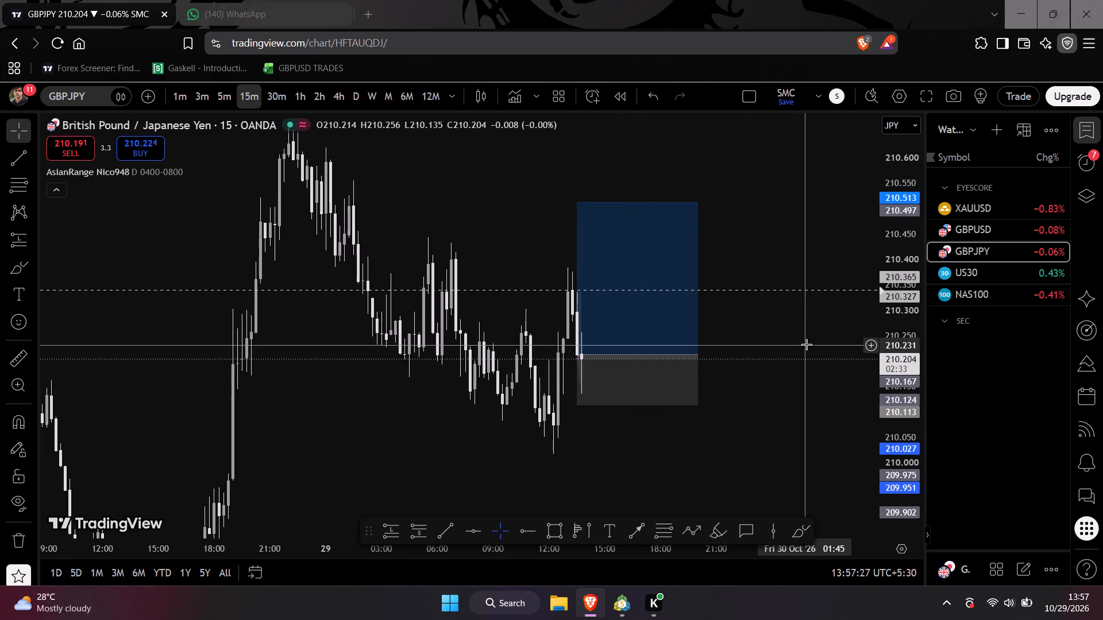
# Switch to MetaTrader 5 and raise the stop loss of the open GBPJPY buy position to 210.111.
pyautogui.click(626, 612)
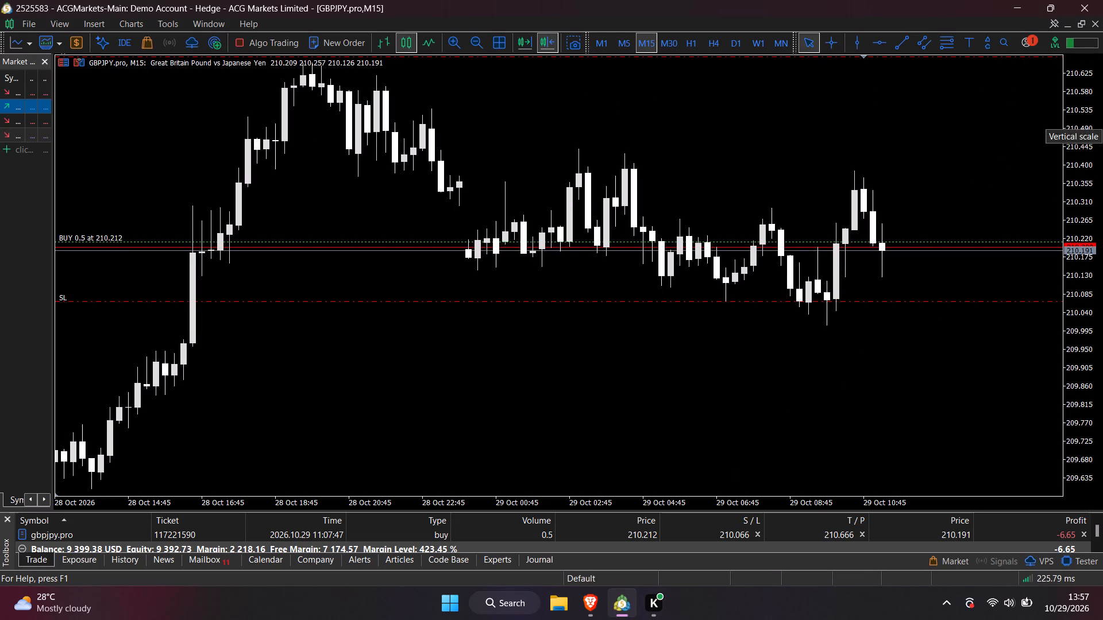
pyautogui.moveTo(1082, 115); pyautogui.dragTo(1085, 134)
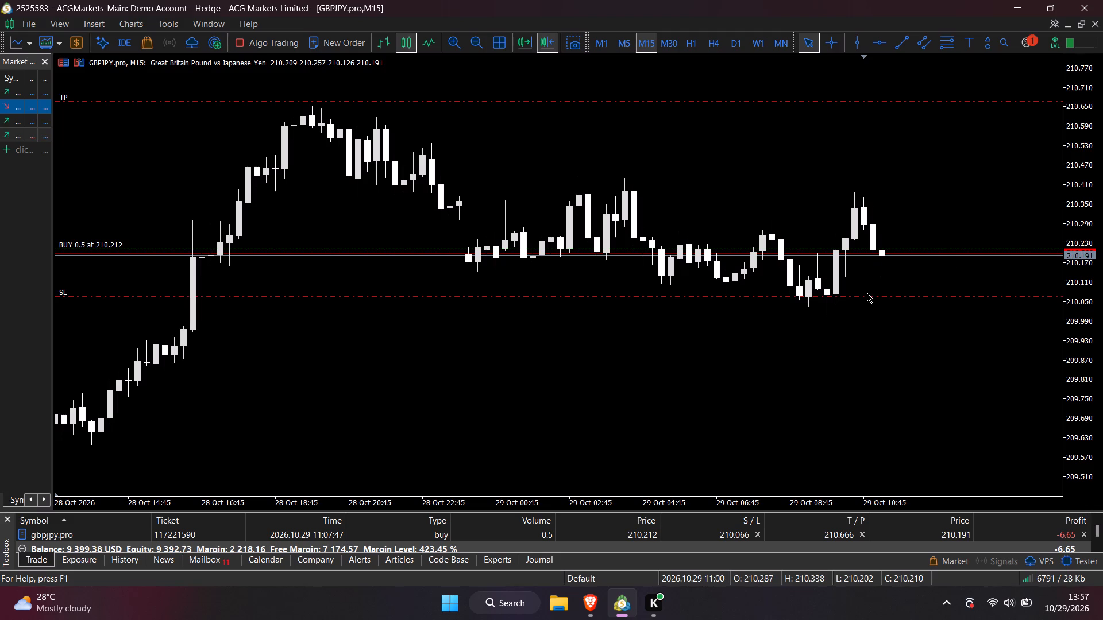
pyautogui.moveTo(863, 296); pyautogui.dragTo(881, 291)
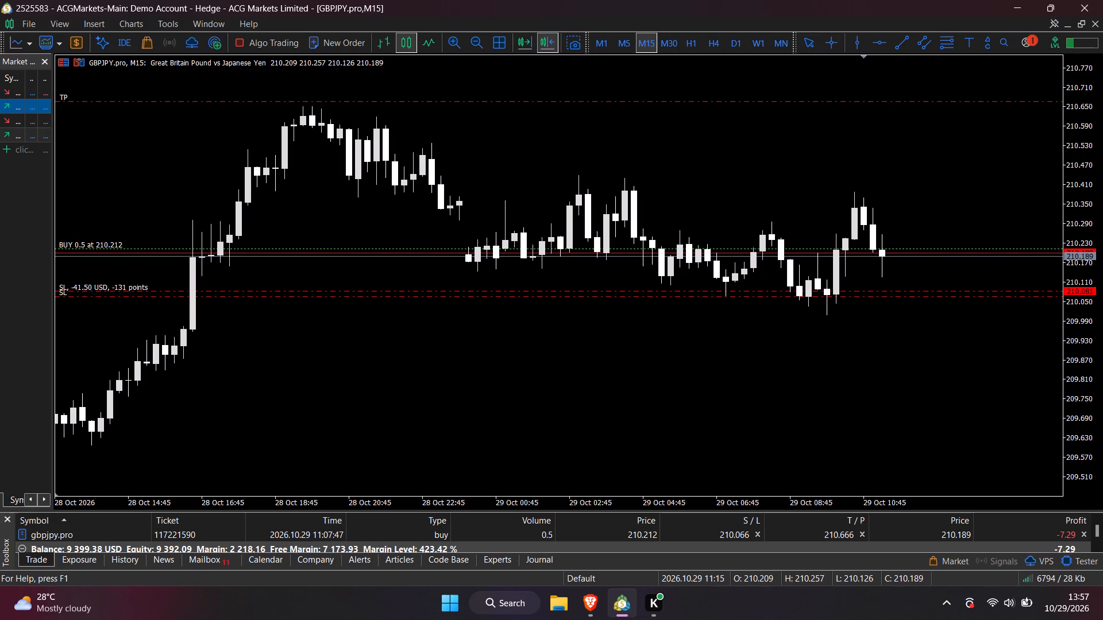
pyautogui.moveTo(881, 291); pyautogui.dragTo(928, 283)
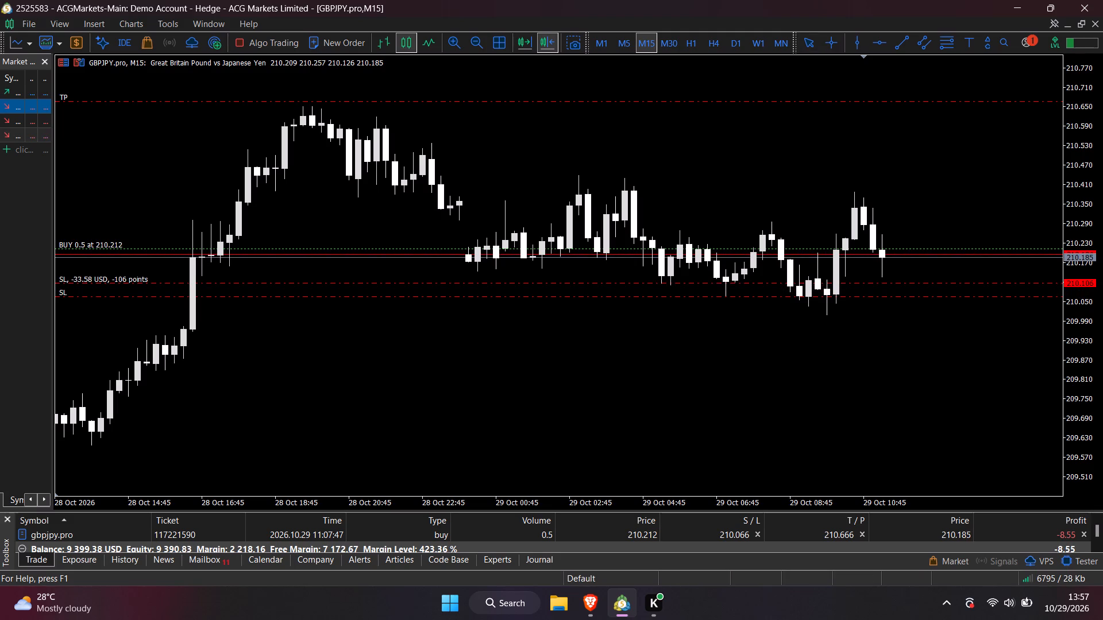
pyautogui.moveTo(928, 283); pyautogui.dragTo(933, 281)
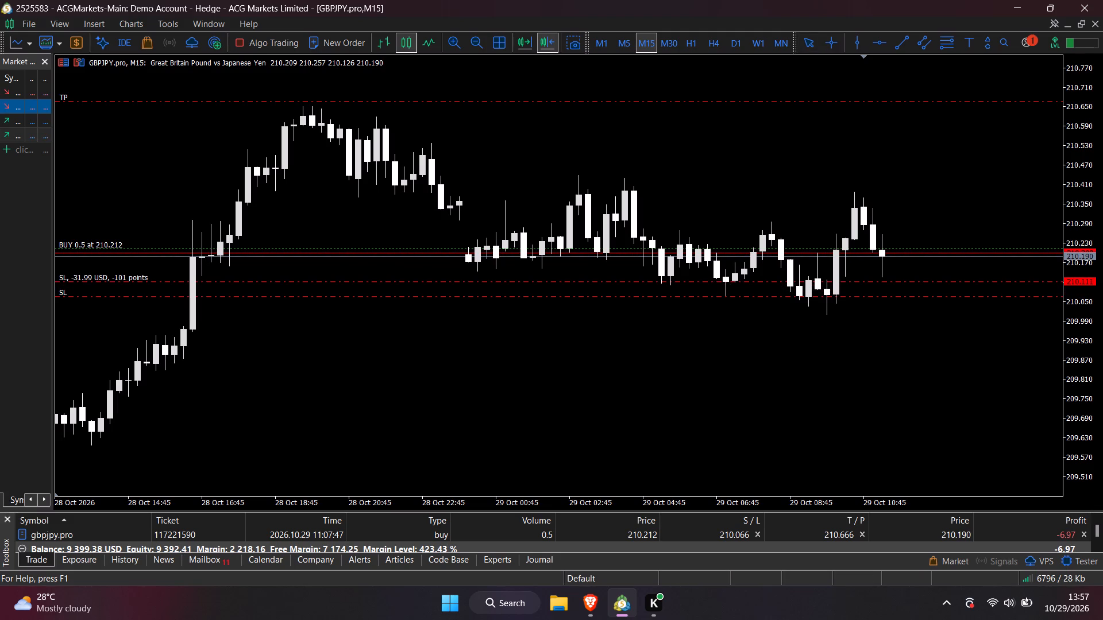
pyautogui.moveTo(933, 281); pyautogui.dragTo(929, 281)
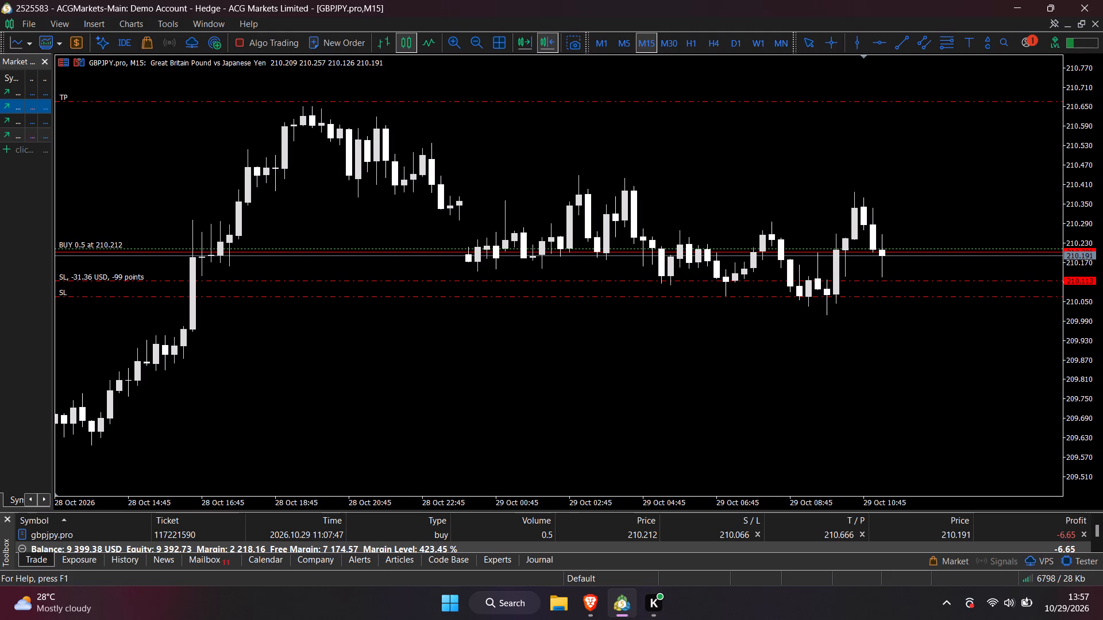
pyautogui.moveTo(929, 281); pyautogui.dragTo(940, 281)
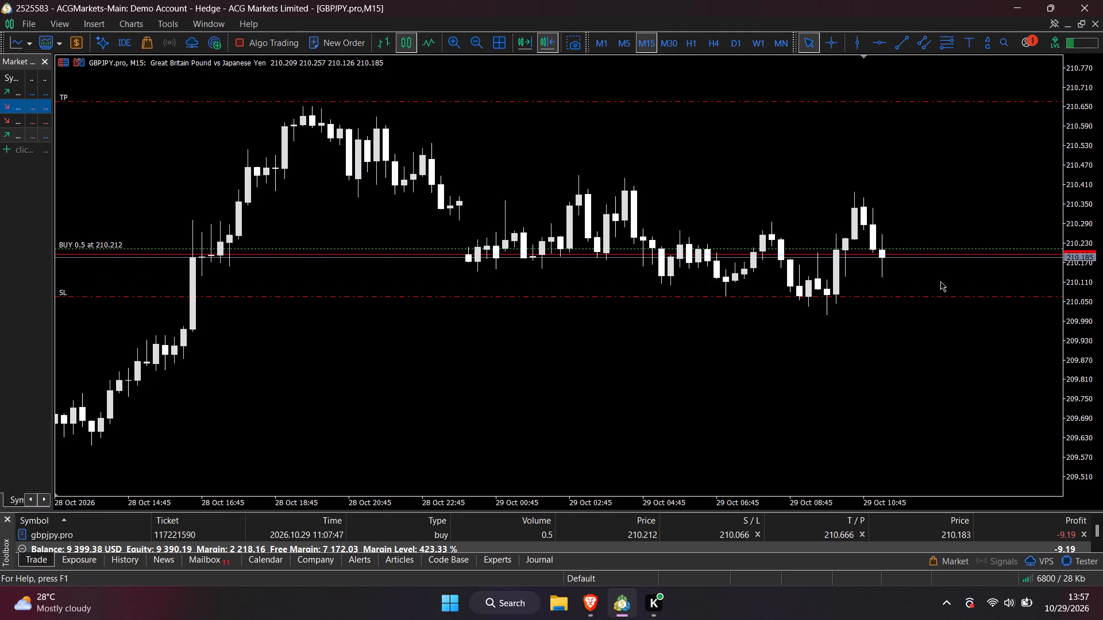
pyautogui.moveTo(1080, 207); pyautogui.dragTo(1082, 186)
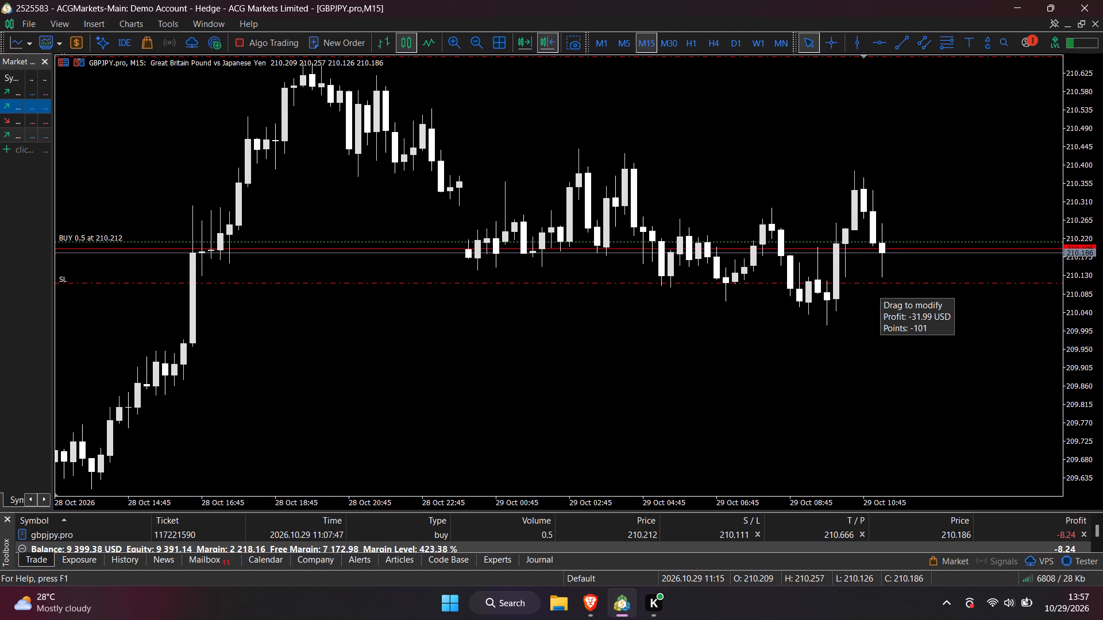
# Lower the take profit of the GBPJPY buy position to 210.513 on the chart.
pyautogui.moveTo(1075, 179); pyautogui.dragTo(1079, 193)
pyautogui.moveTo(844, 102); pyautogui.dragTo(853, 127)
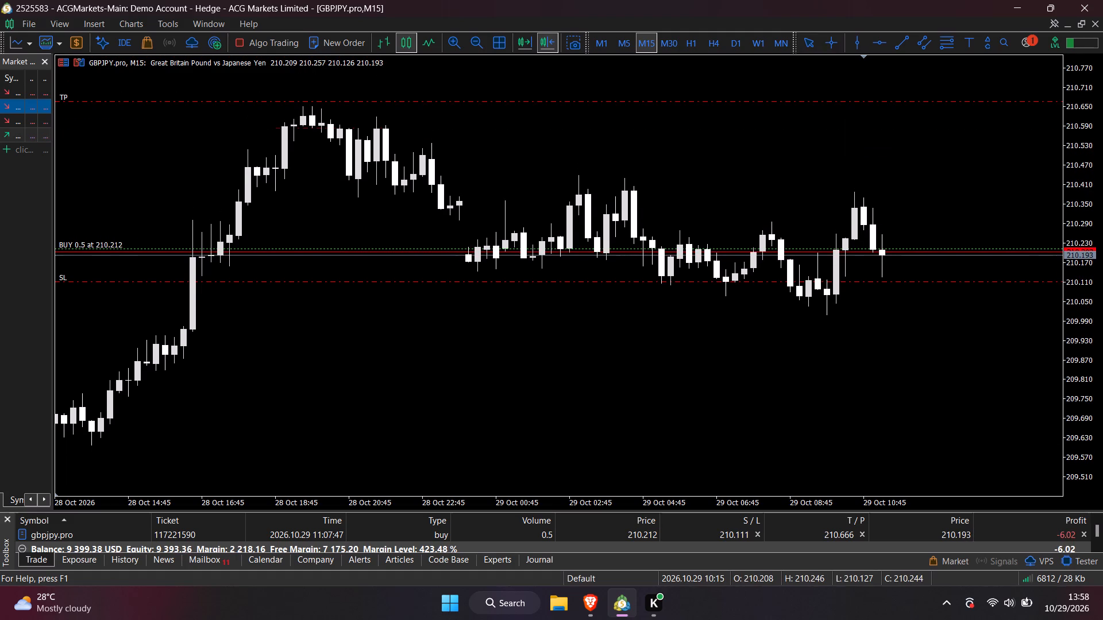
pyautogui.moveTo(853, 127); pyautogui.dragTo(863, 160)
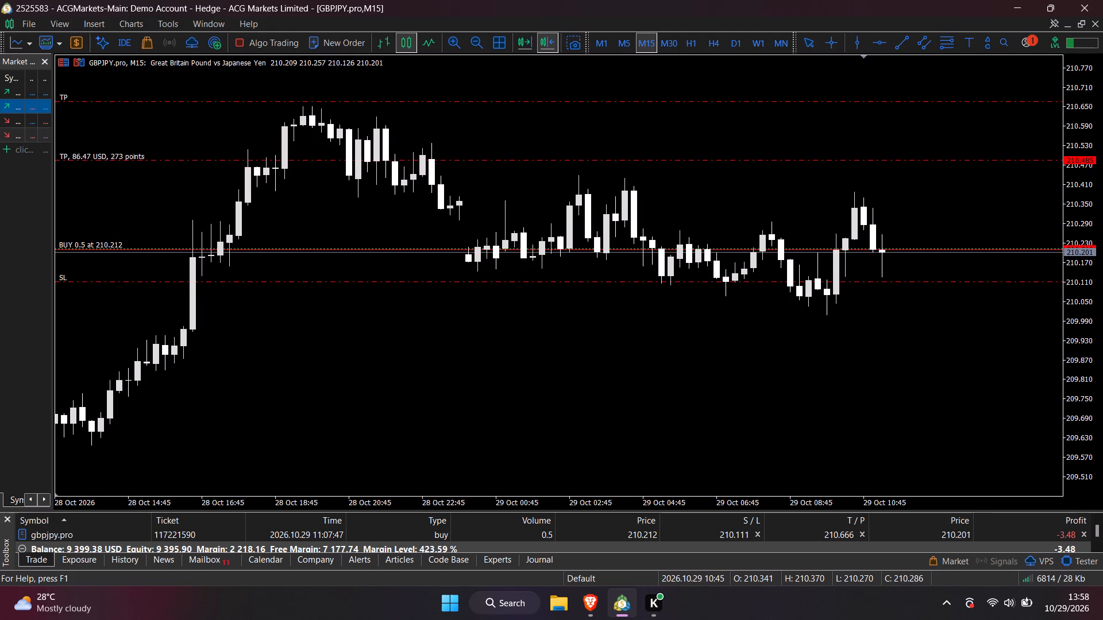
pyautogui.moveTo(863, 160); pyautogui.dragTo(845, 155)
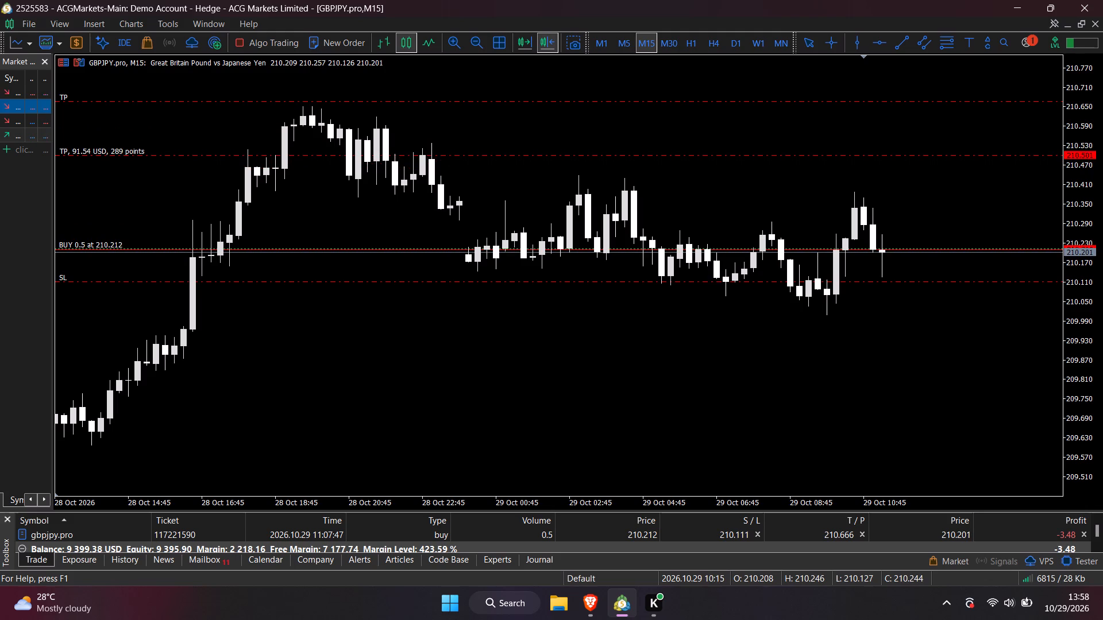
pyautogui.moveTo(845, 155); pyautogui.dragTo(878, 151)
pyautogui.moveTo(1064, 219); pyautogui.dragTo(1062, 198)
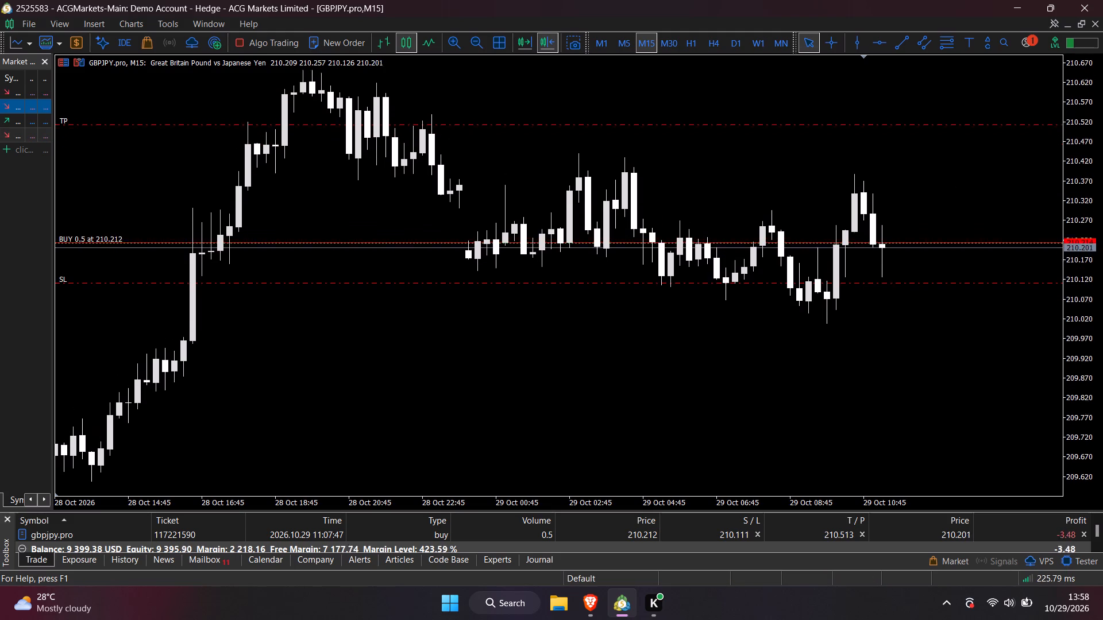
pyautogui.moveTo(1062, 198); pyautogui.dragTo(1057, 181)
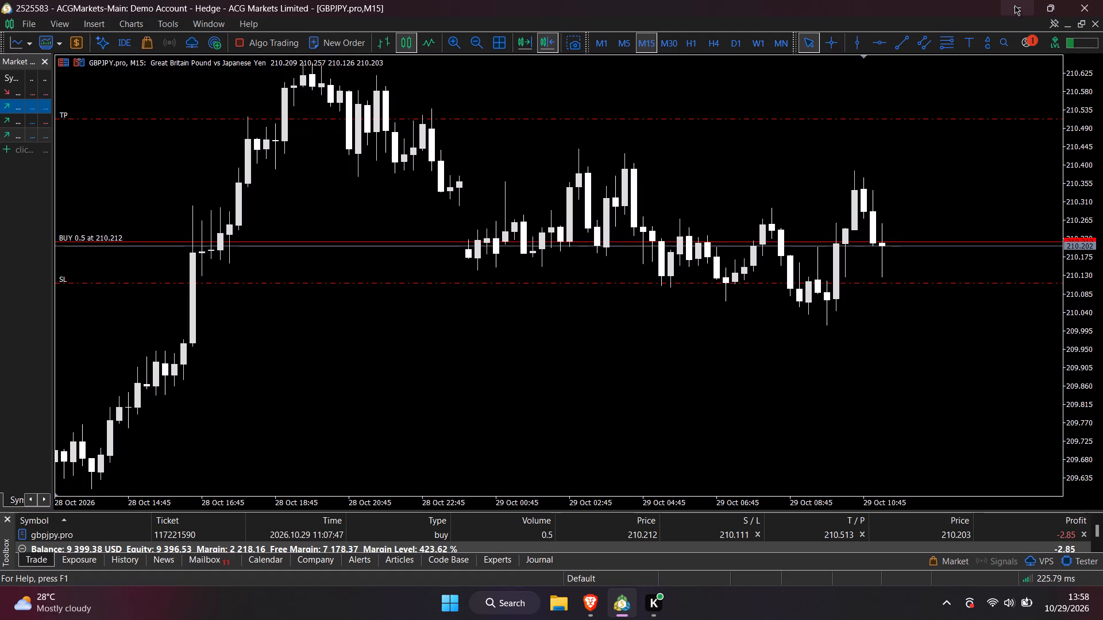
# Return to the TradingView GBPJPY chart and examine price around the plotted long setup.
pyautogui.click(1011, 5)
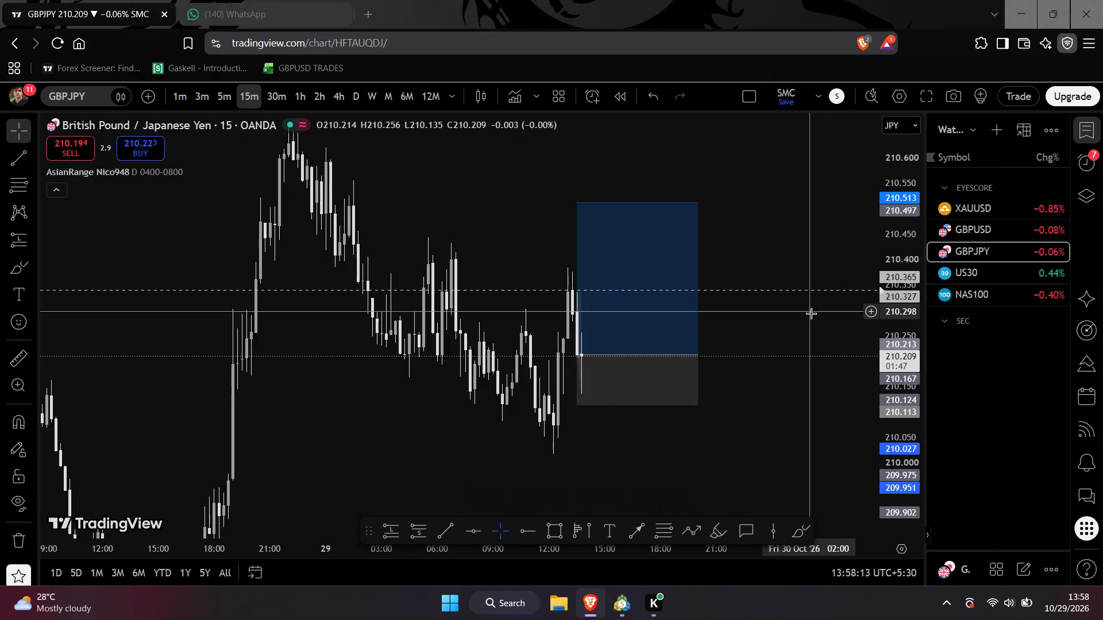
pyautogui.scroll(-1, 811, 317)
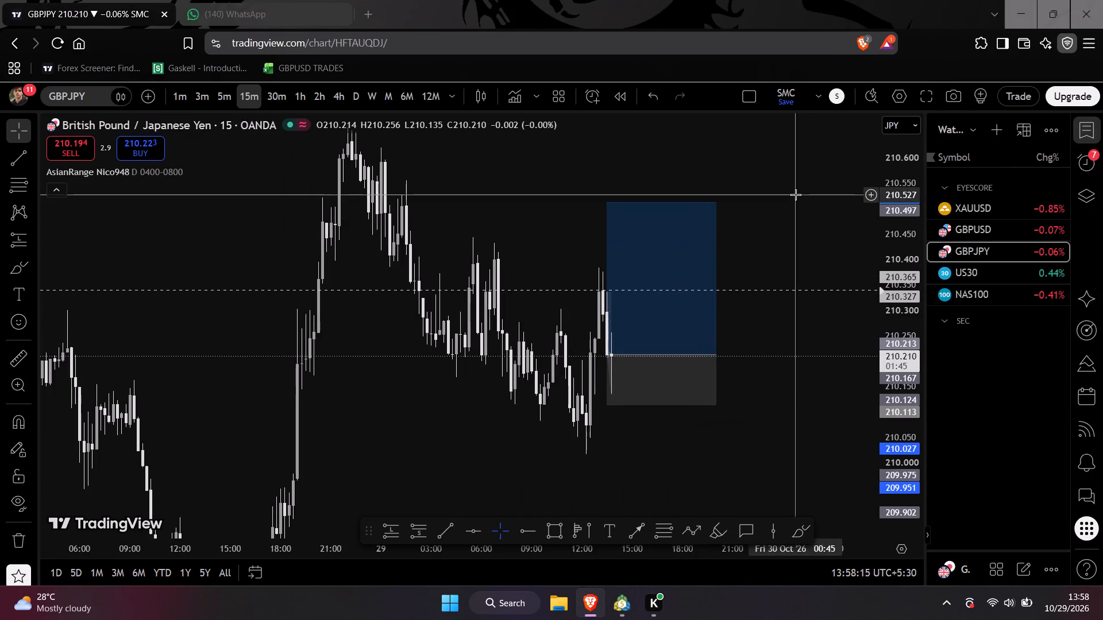
pyautogui.moveTo(796, 195); pyautogui.dragTo(846, 179)
pyautogui.scroll(2, 838, 191)
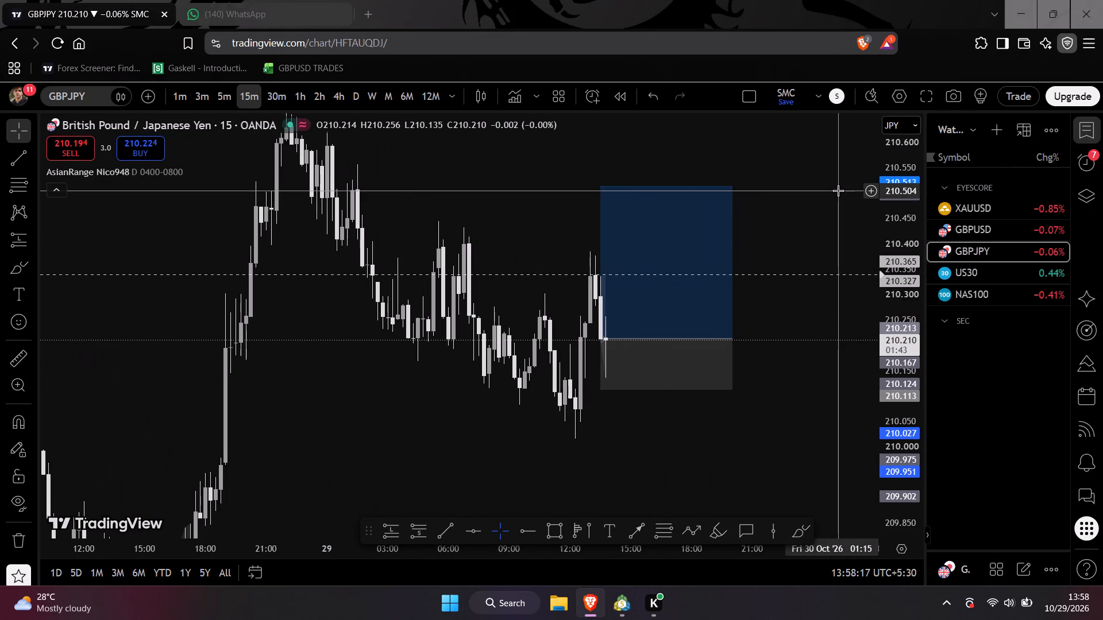
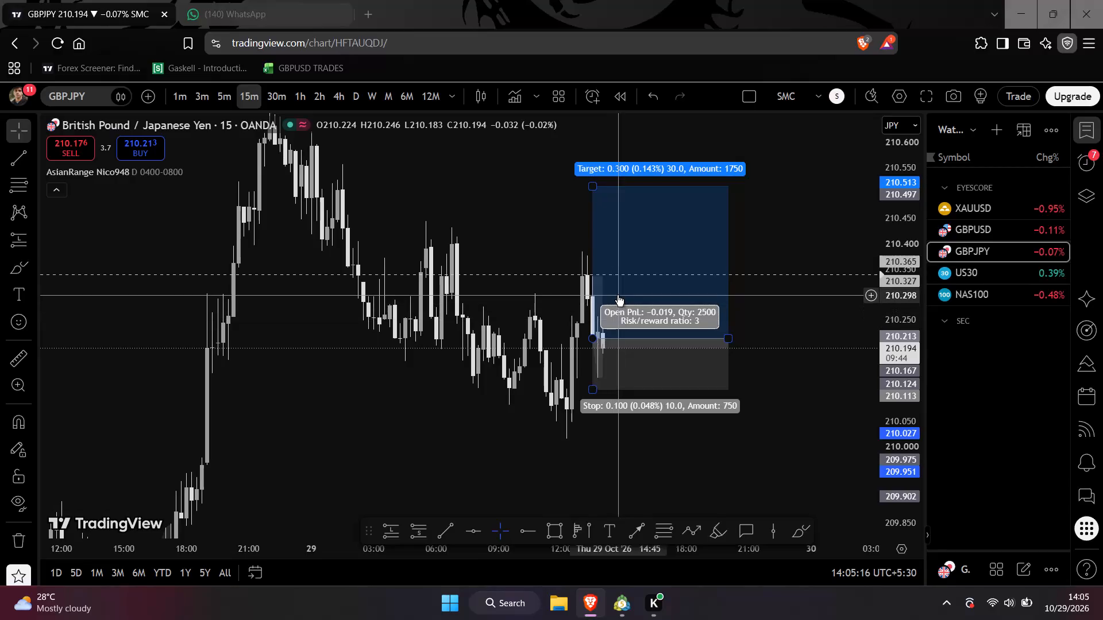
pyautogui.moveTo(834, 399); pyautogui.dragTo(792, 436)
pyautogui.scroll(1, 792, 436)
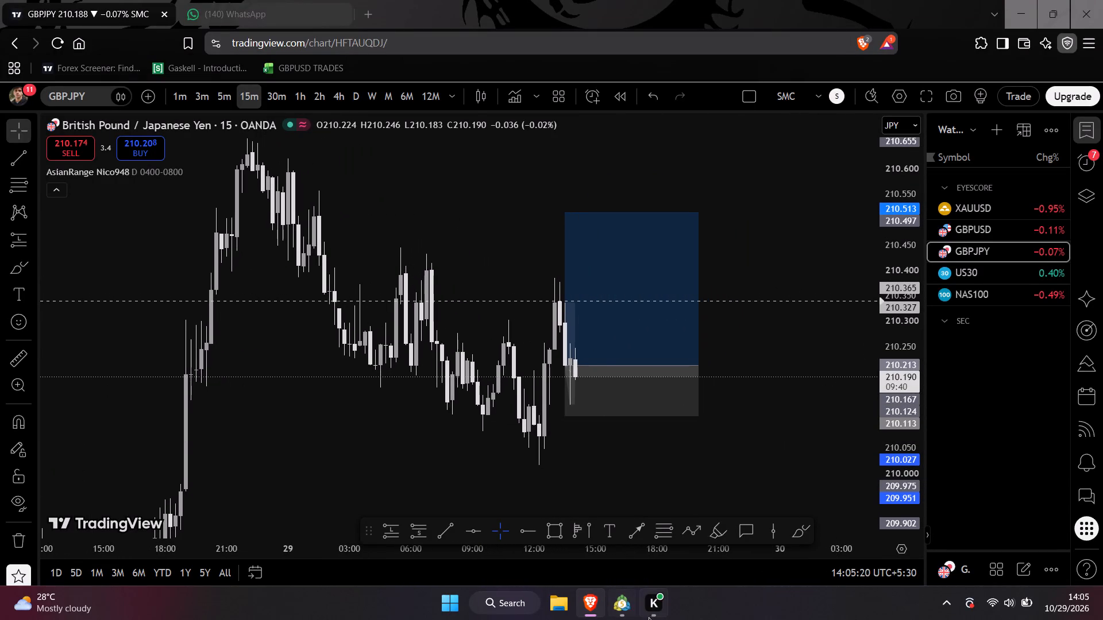
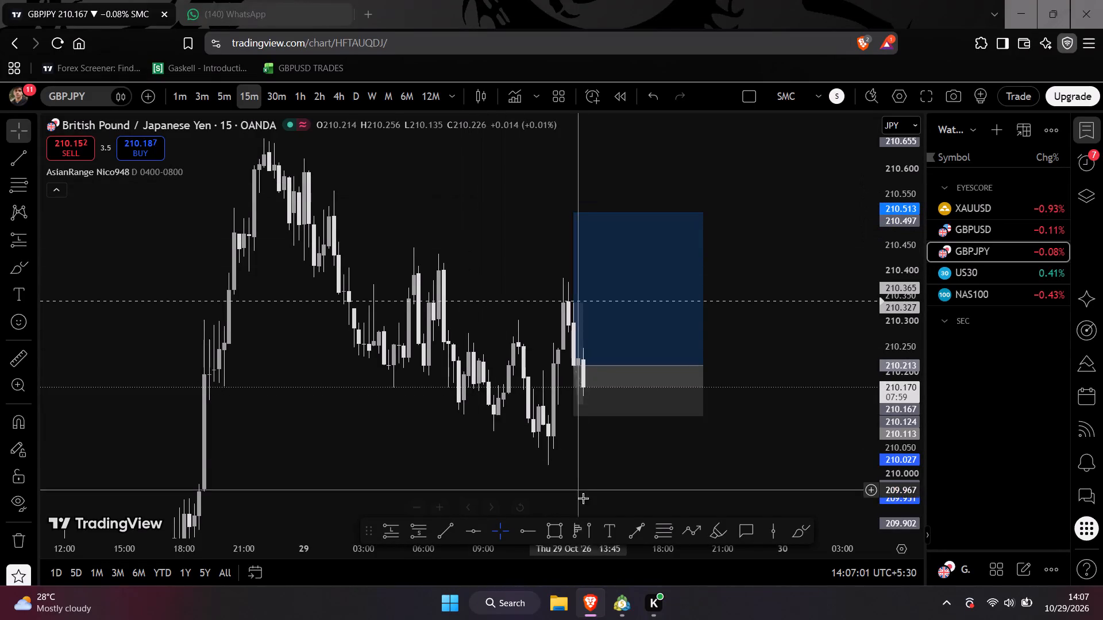
# Switch to MetaTrader 5 and raise the GBPJPY buy trade's take profit line to 210.662.
pyautogui.click(620, 609)
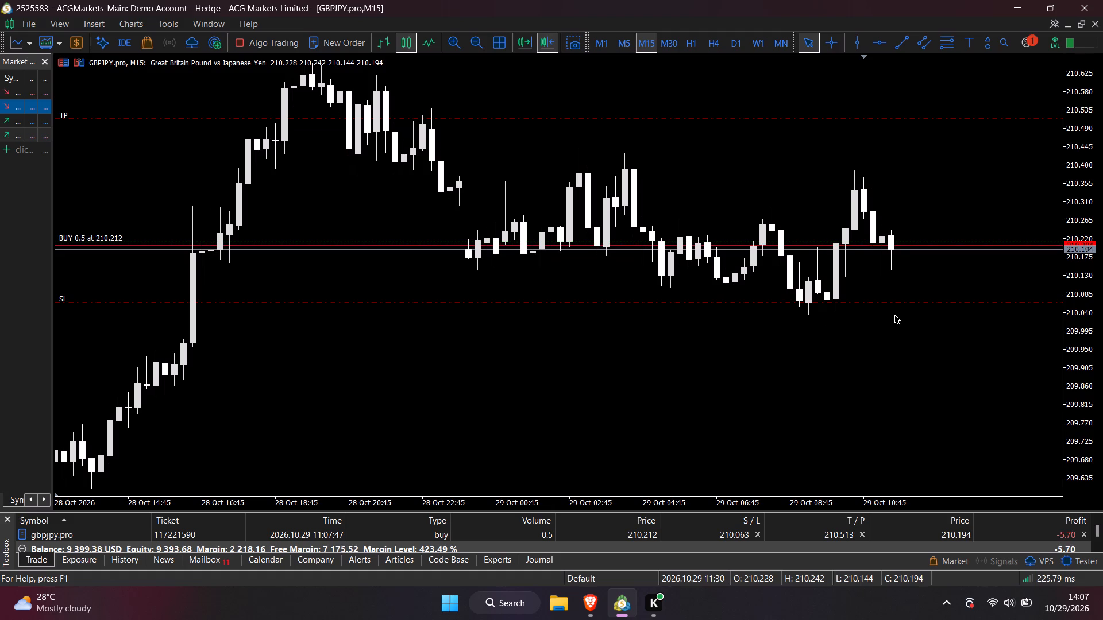
pyautogui.press('-')
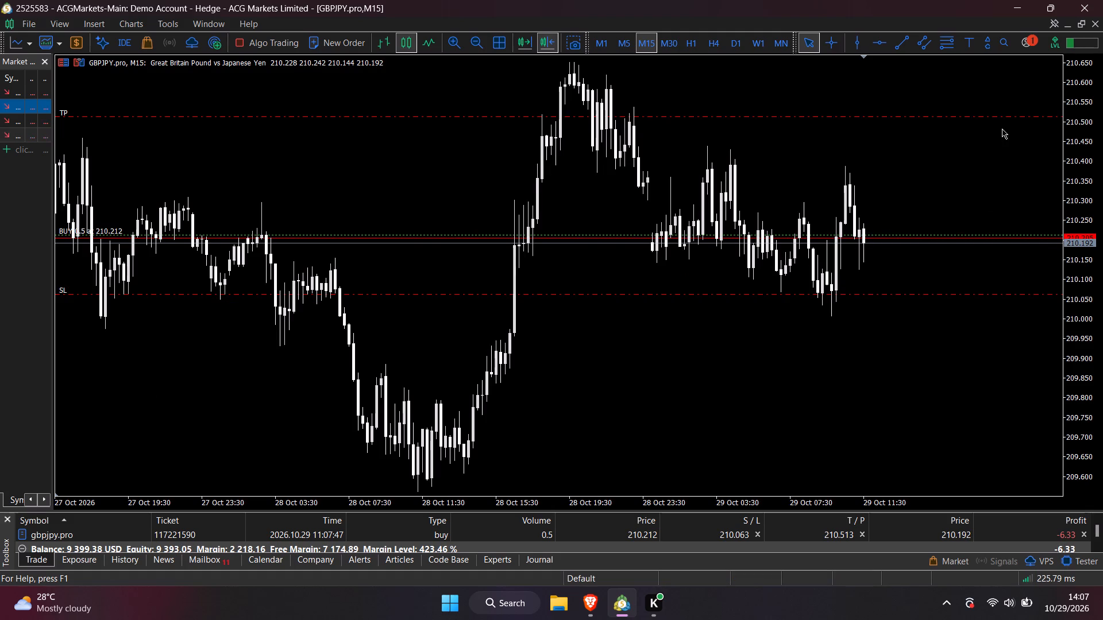
pyautogui.moveTo(1085, 168); pyautogui.dragTo(1089, 186)
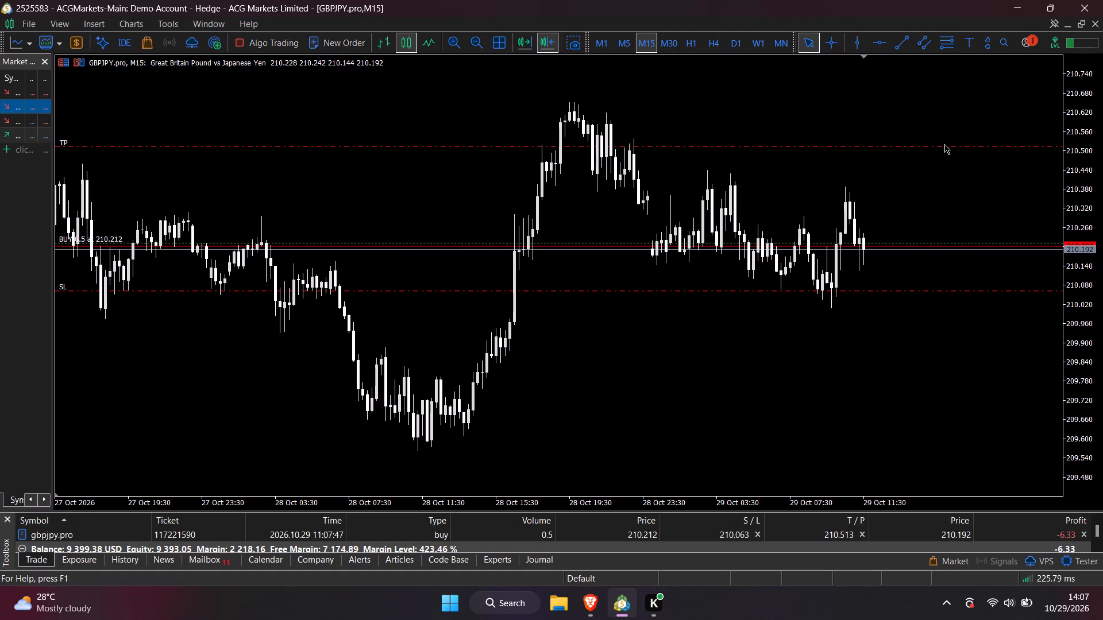
pyautogui.moveTo(954, 146); pyautogui.dragTo(942, 95)
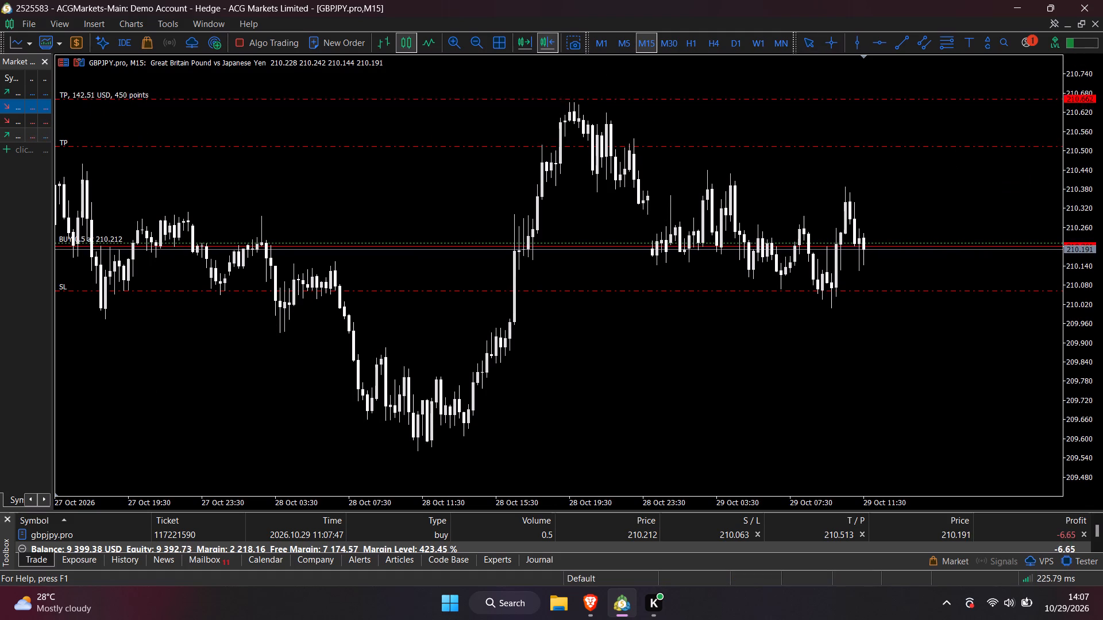
pyautogui.moveTo(942, 95); pyautogui.dragTo(976, 97)
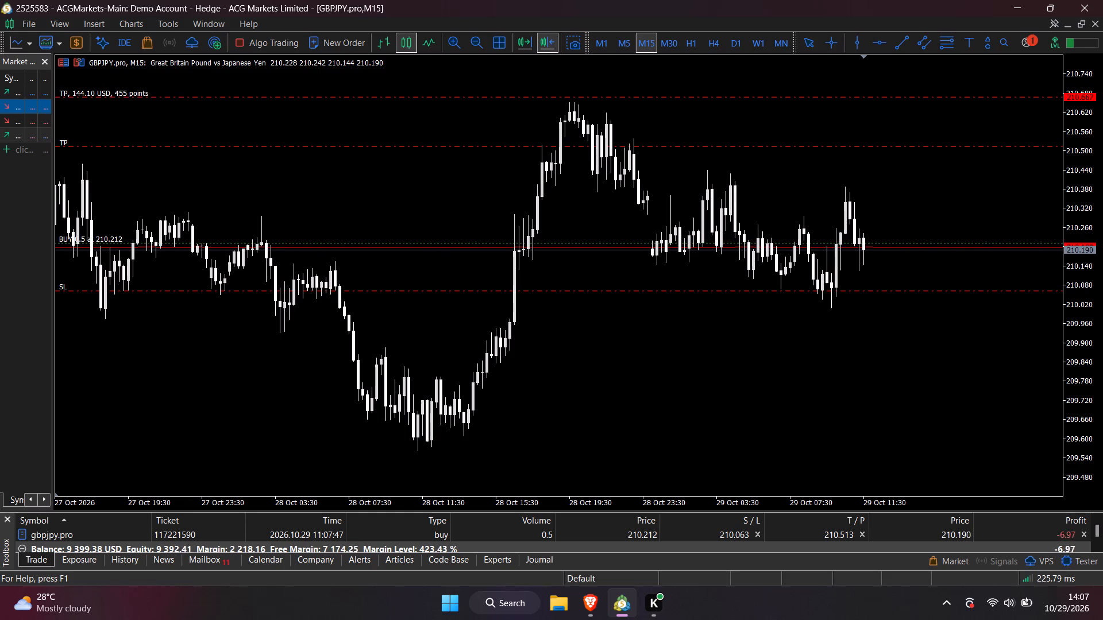
pyautogui.moveTo(976, 97); pyautogui.dragTo(979, 99)
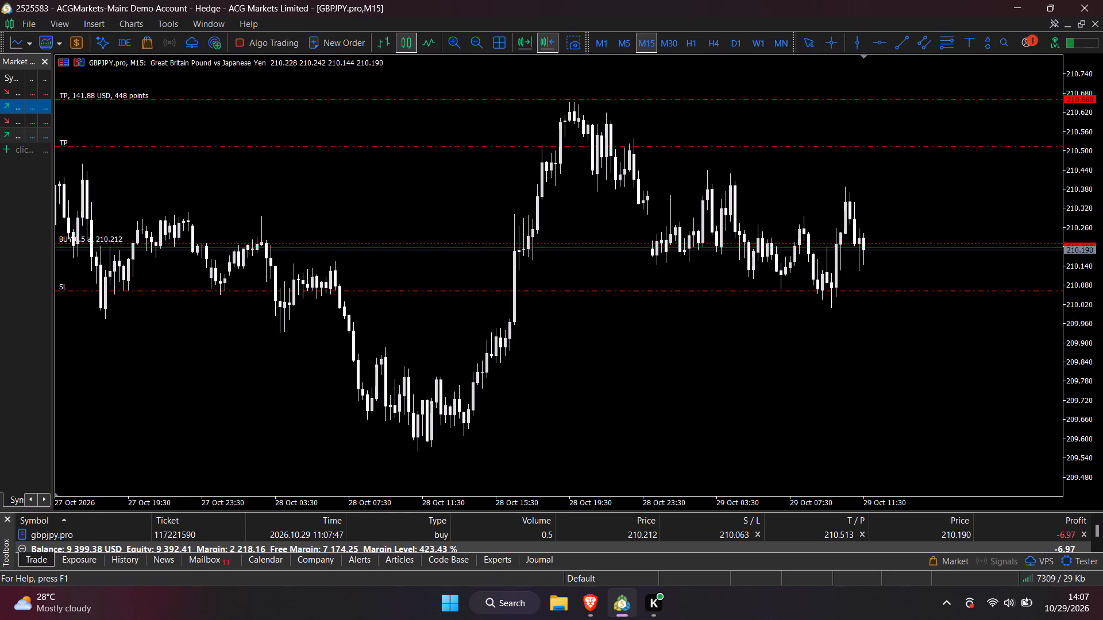
pyautogui.moveTo(979, 99); pyautogui.dragTo(978, 99)
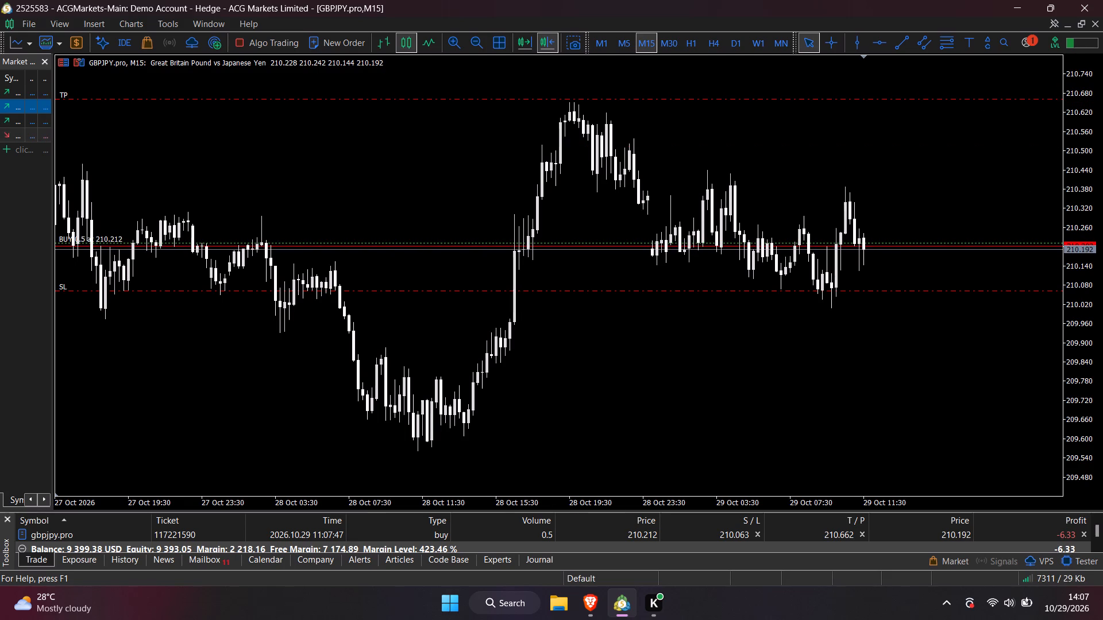
pyautogui.moveTo(1102, 196); pyautogui.dragTo(1095, 176)
pyautogui.scroll(2, 1039, 172)
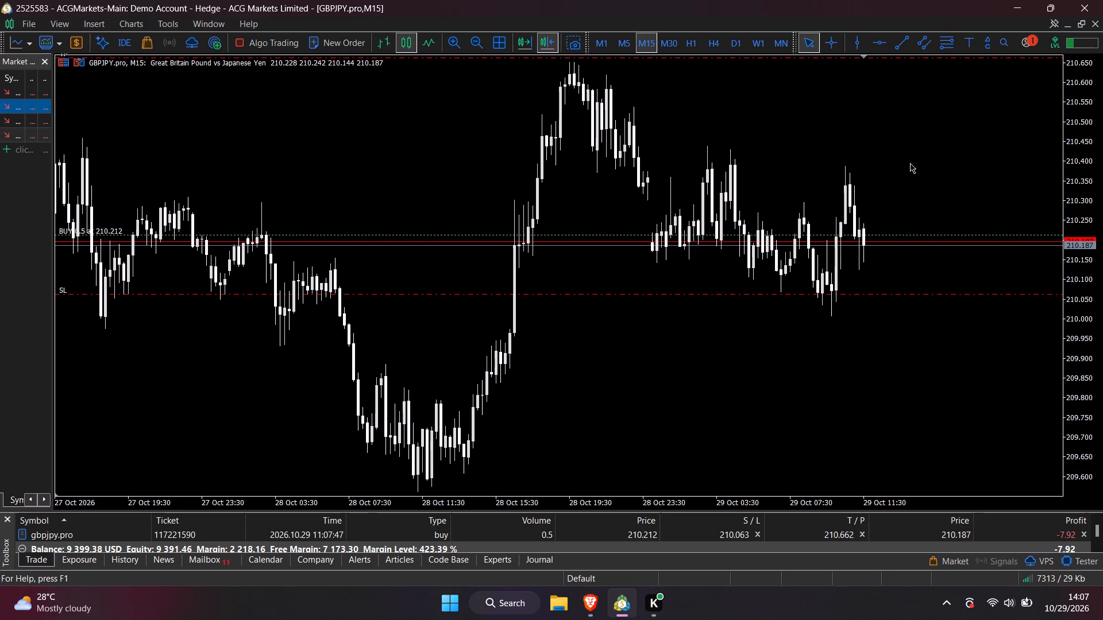
pyautogui.press('+')
# Return to the TradingView chart and set the long position's profit level to 450 ticks and stop level to 150 ticks.
pyautogui.click(1029, 6)
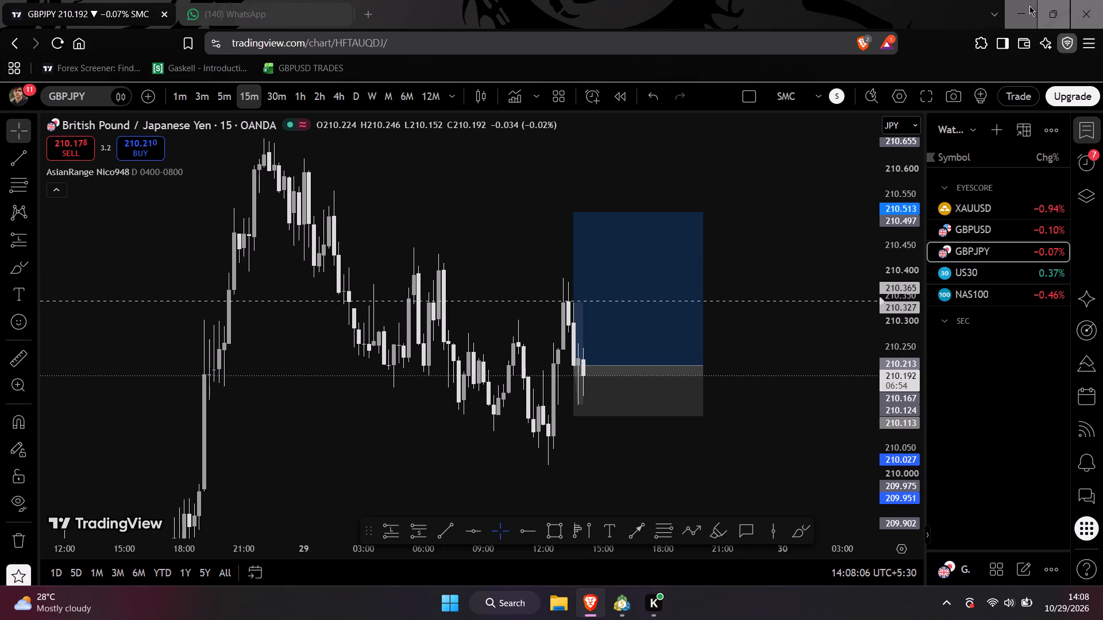
pyautogui.rightClick(610, 311)
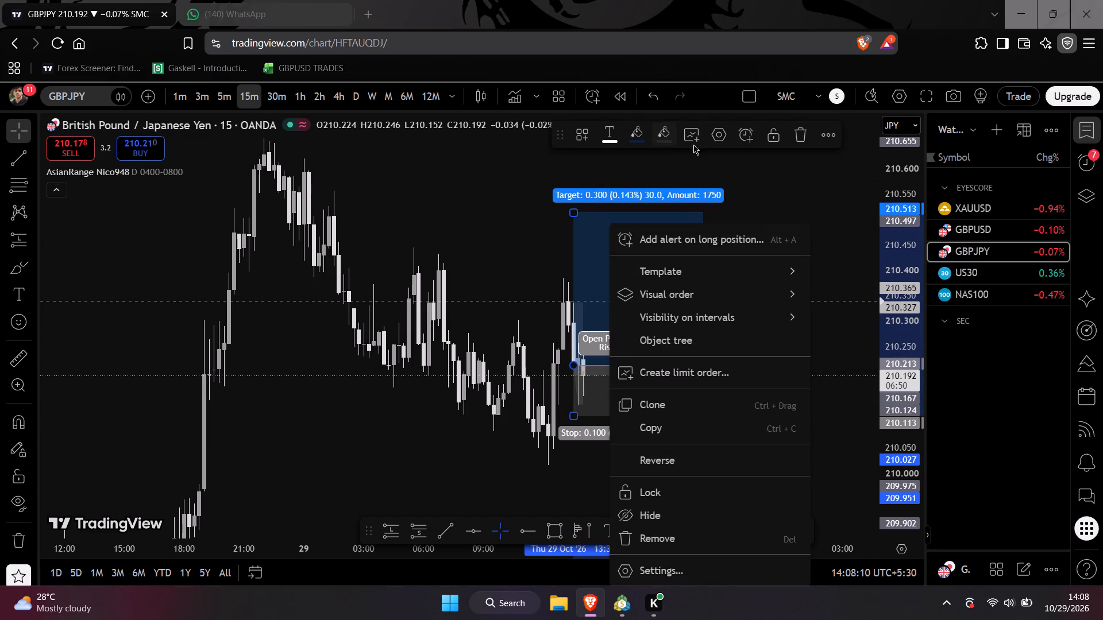
pyautogui.click(723, 138)
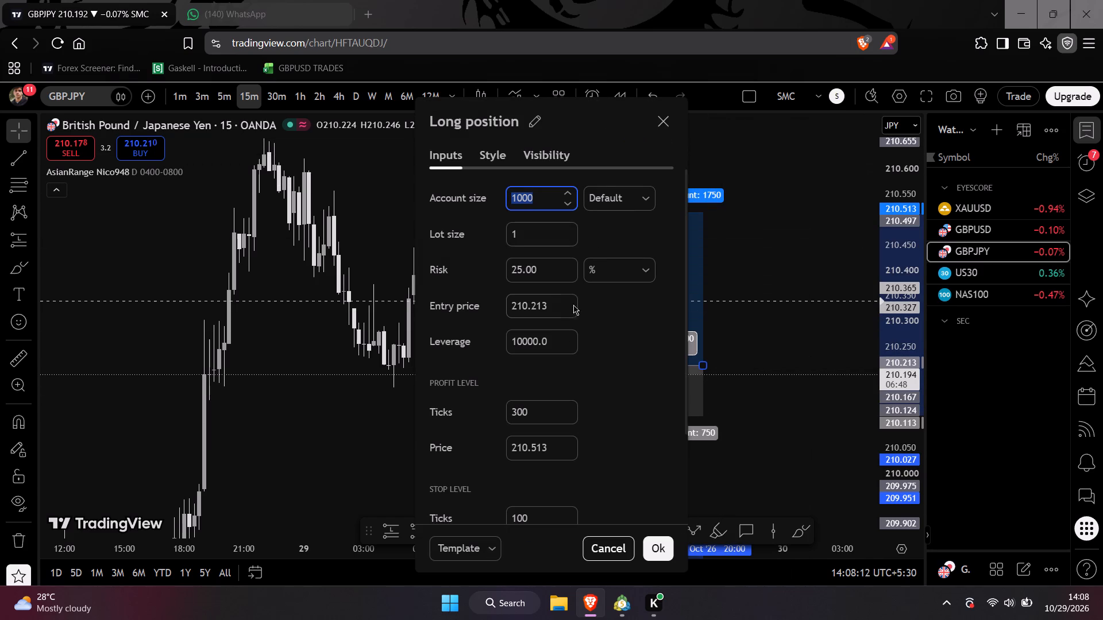
pyautogui.moveTo(538, 415); pyautogui.dragTo(505, 404)
pyautogui.write('450')
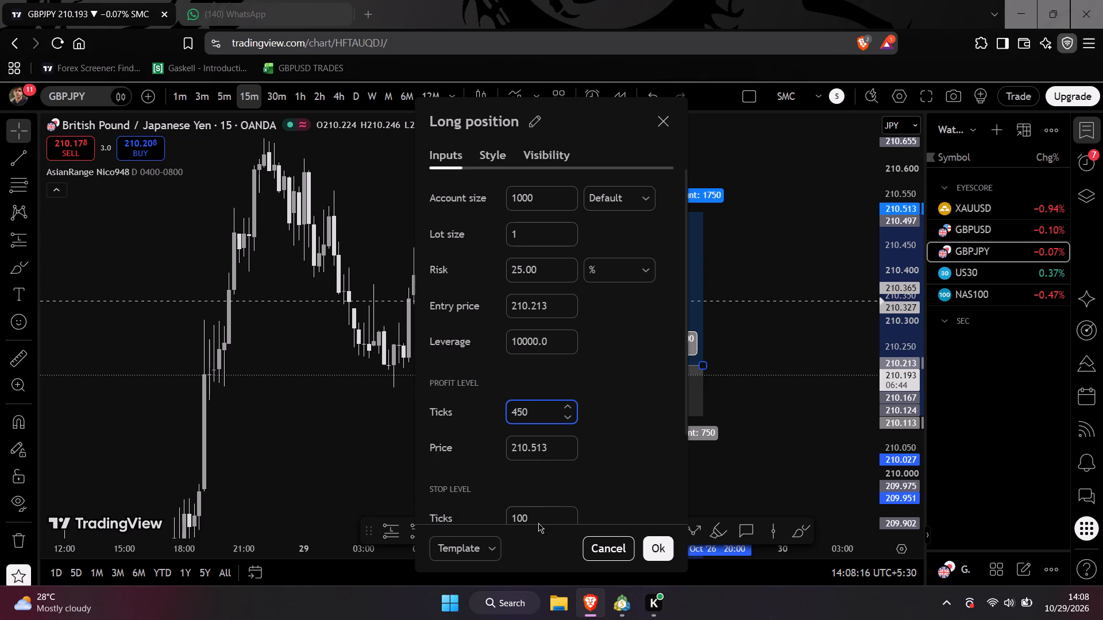
pyautogui.moveTo(536, 511); pyautogui.dragTo(501, 506)
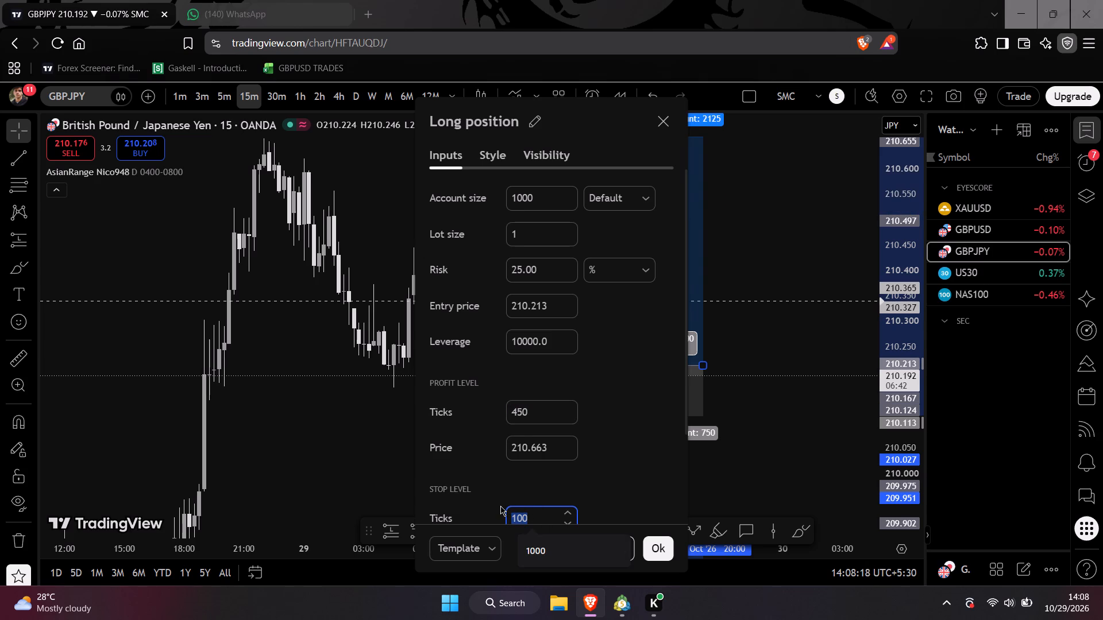
pyautogui.write('150')
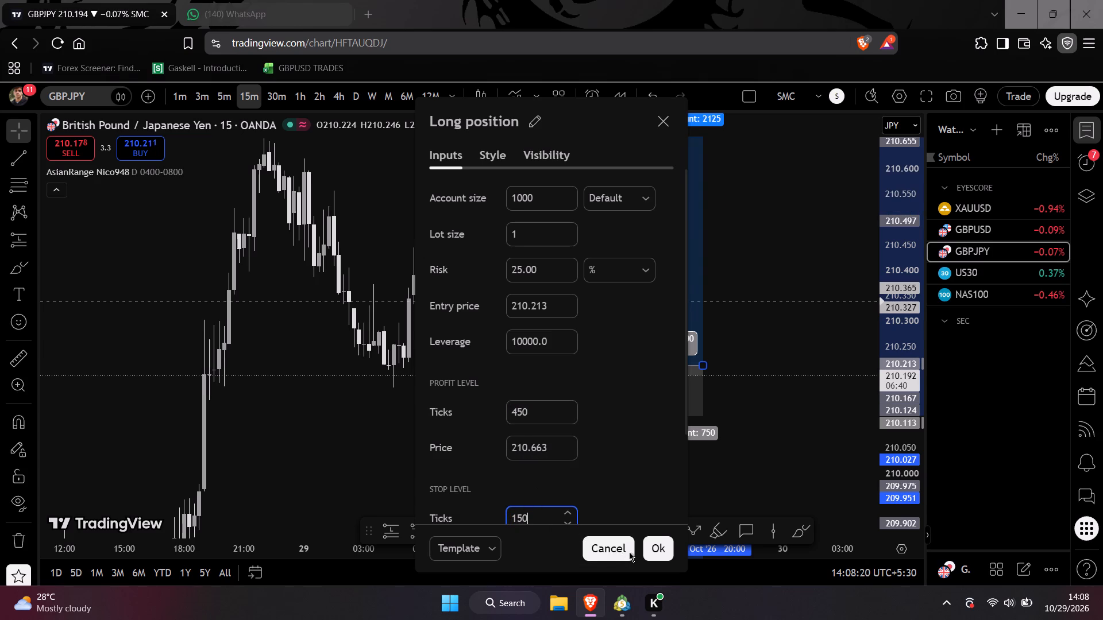
# Apply the long position settings with a 450-tick profit level and a 150-tick stop level.
pyautogui.click(655, 551)
pyautogui.click(782, 432)
# Examine the resized long position on the GBPJPY 15-minute chart against recent price action and its target and stop zones.
pyautogui.scroll(-2, 764, 409)
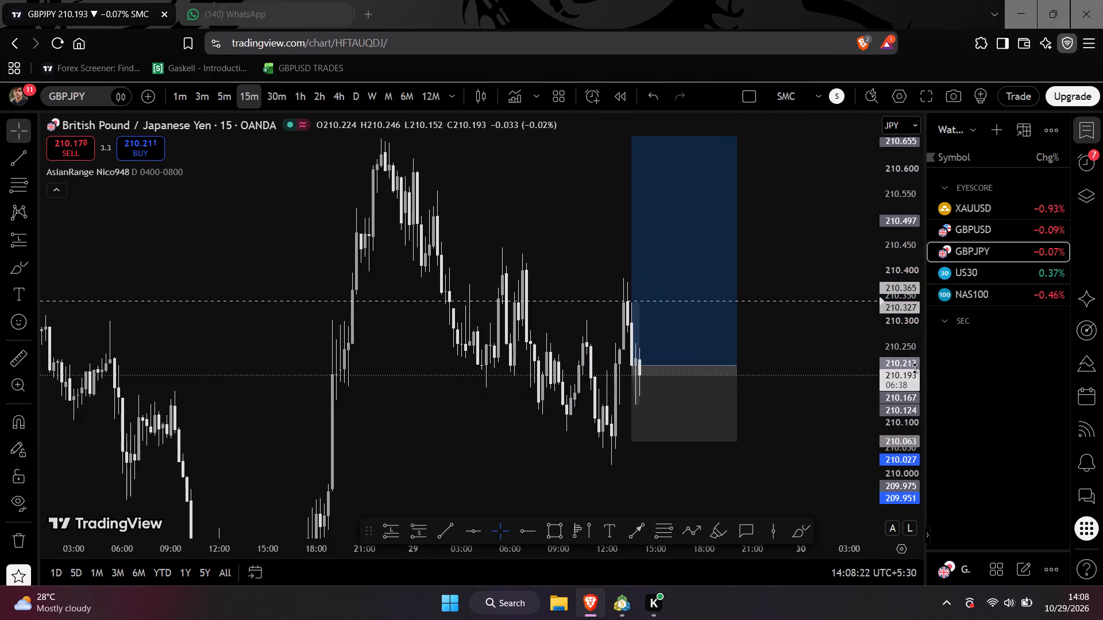
pyautogui.moveTo(894, 340); pyautogui.dragTo(888, 373)
pyautogui.moveTo(838, 402); pyautogui.dragTo(838, 420)
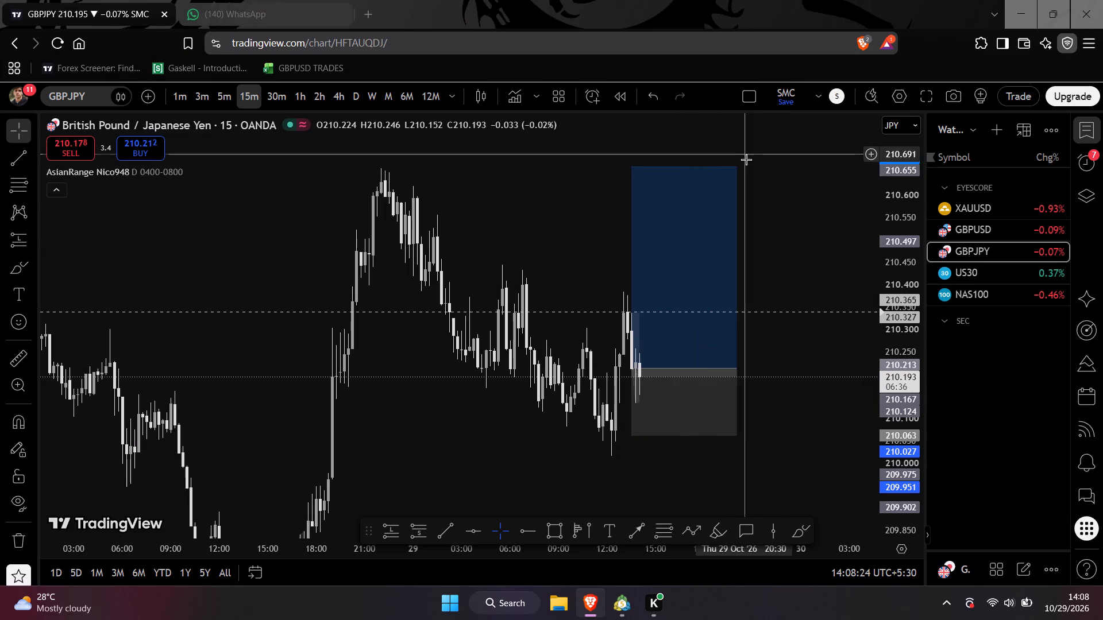
pyautogui.scroll(2, 753, 168)
pyautogui.moveTo(766, 176); pyautogui.dragTo(735, 180)
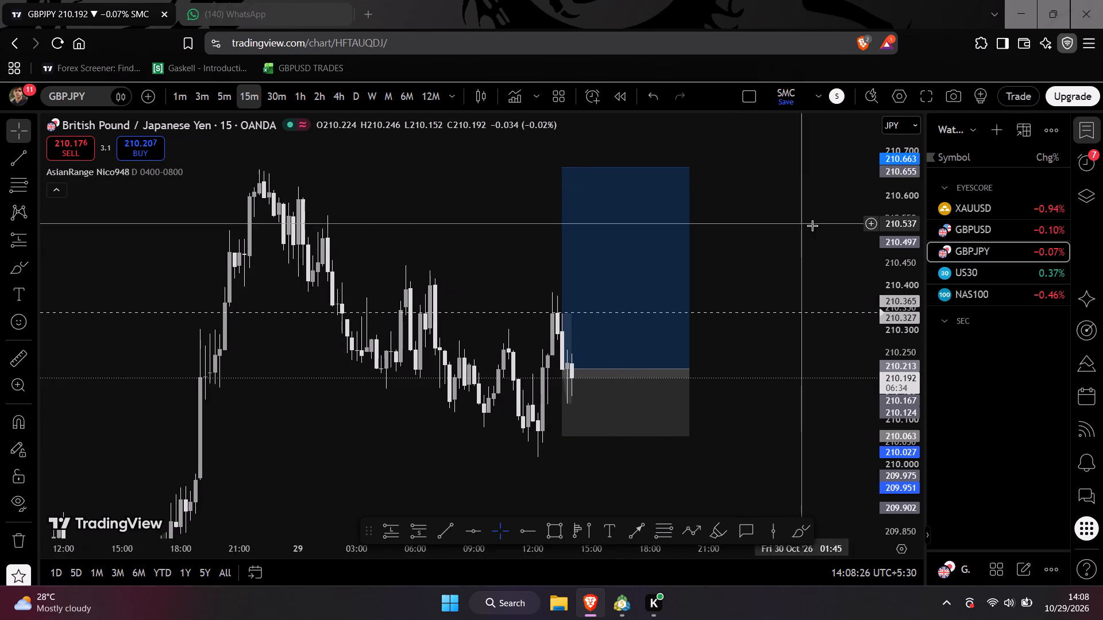
pyautogui.scroll(-2, 814, 226)
pyautogui.moveTo(799, 235); pyautogui.dragTo(774, 230)
pyautogui.scroll(2, 773, 239)
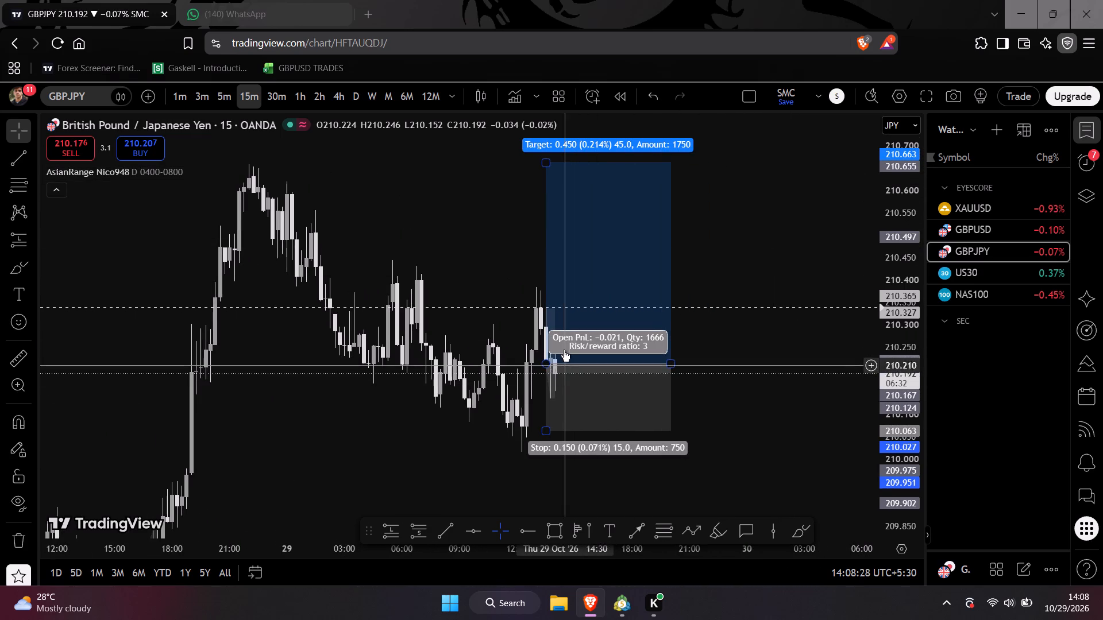
pyautogui.scroll(-1, 811, 251)
pyautogui.moveTo(892, 260); pyautogui.dragTo(892, 277)
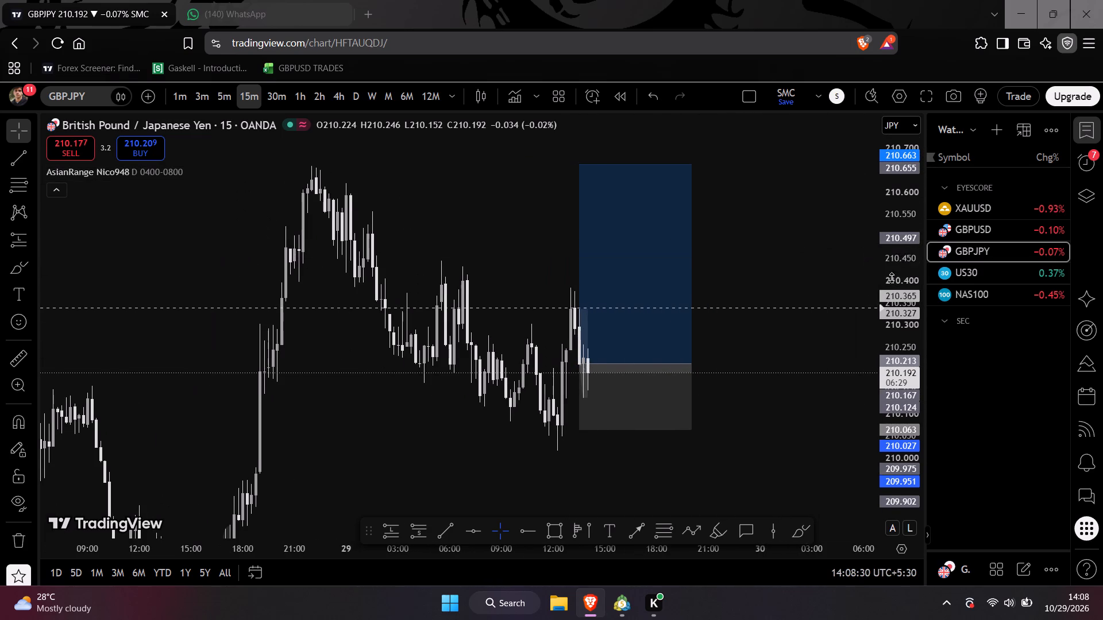
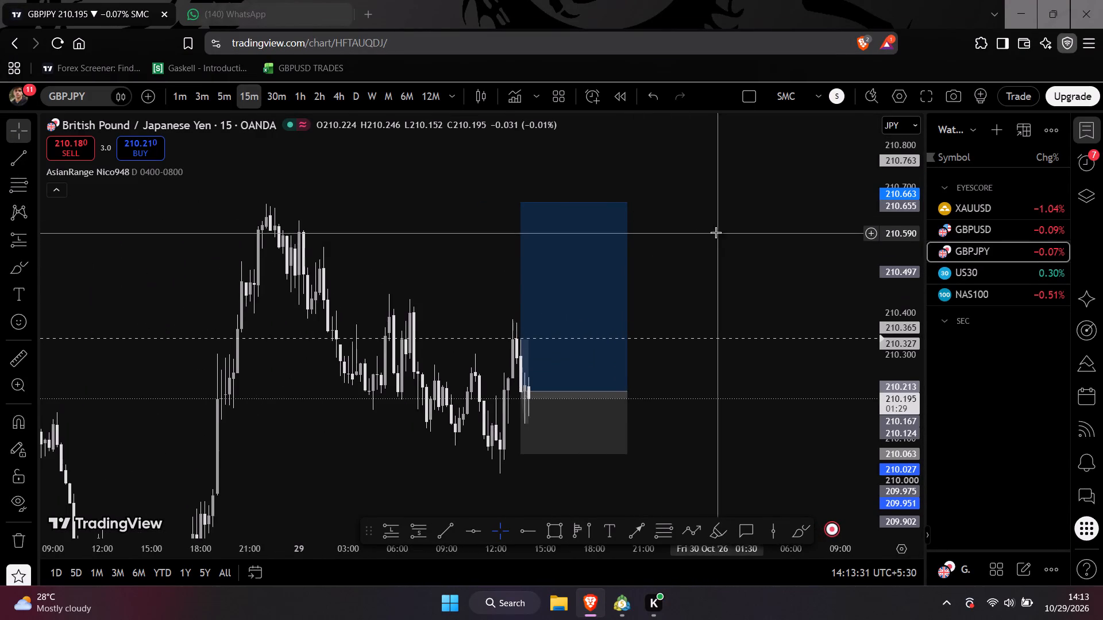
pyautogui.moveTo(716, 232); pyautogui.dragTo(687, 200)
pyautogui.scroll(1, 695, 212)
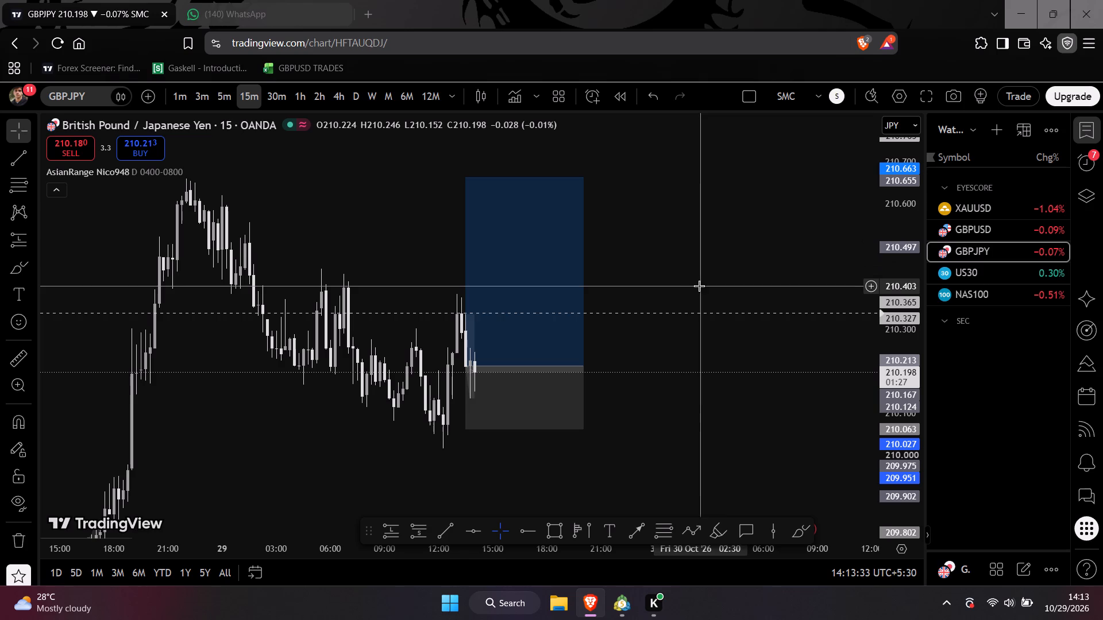
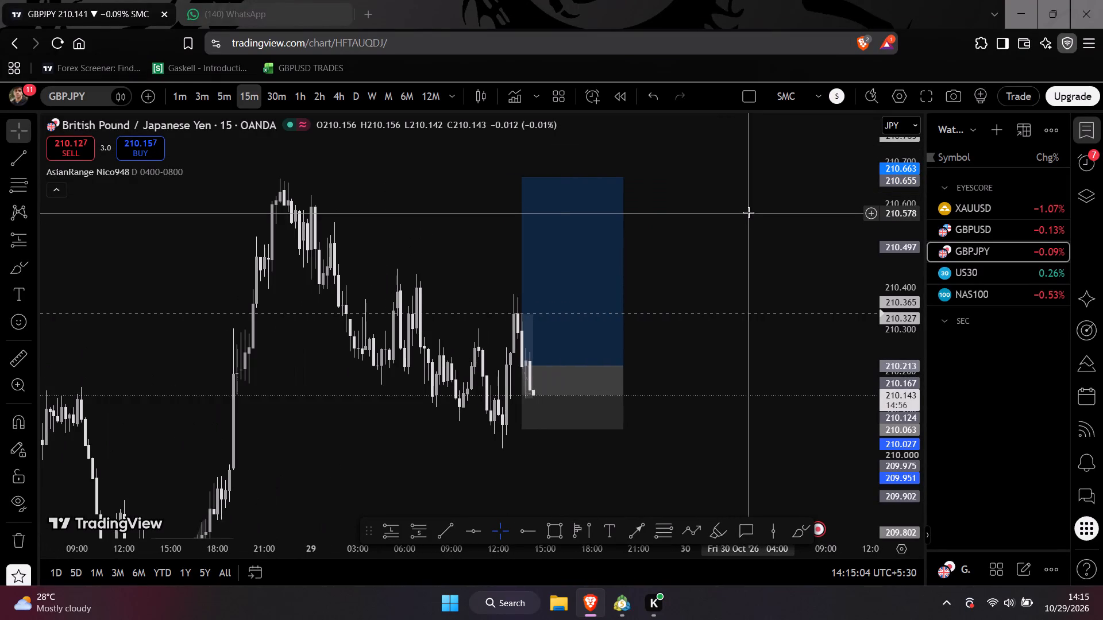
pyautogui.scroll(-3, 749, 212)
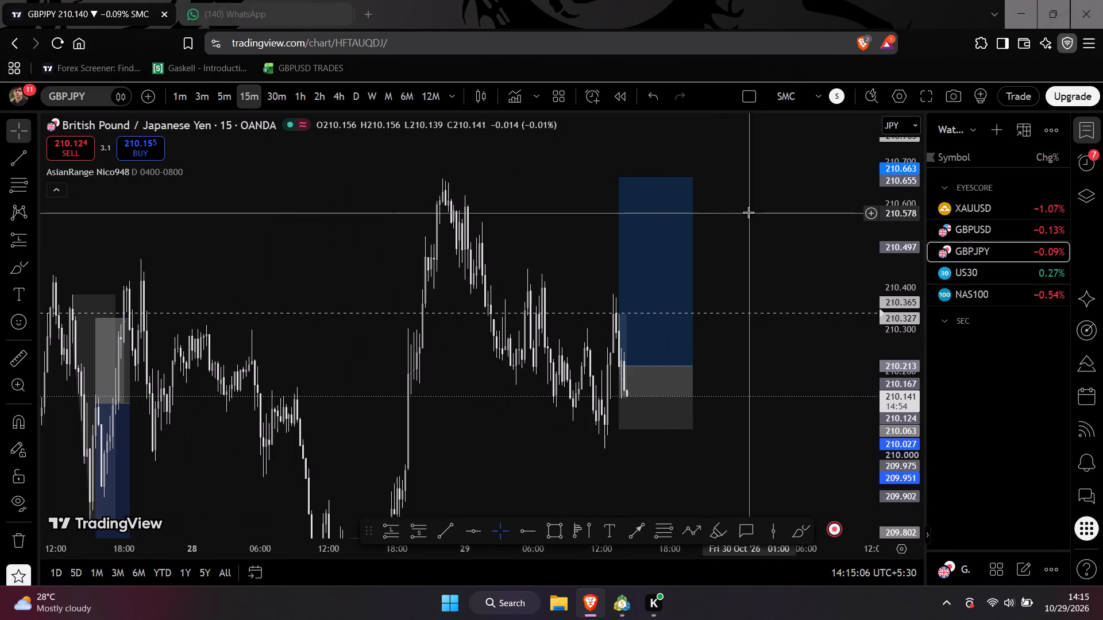
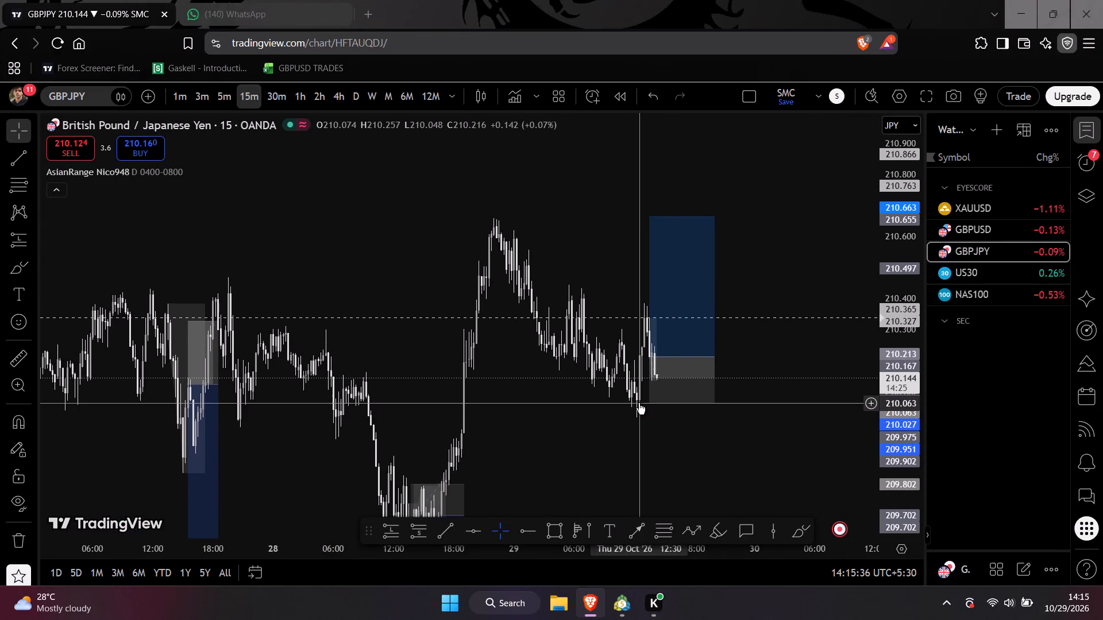
# Open the GBPUSD chart from the watchlist and examine recent 15-minute price action around the plotted high and support lines.
pyautogui.click(993, 233)
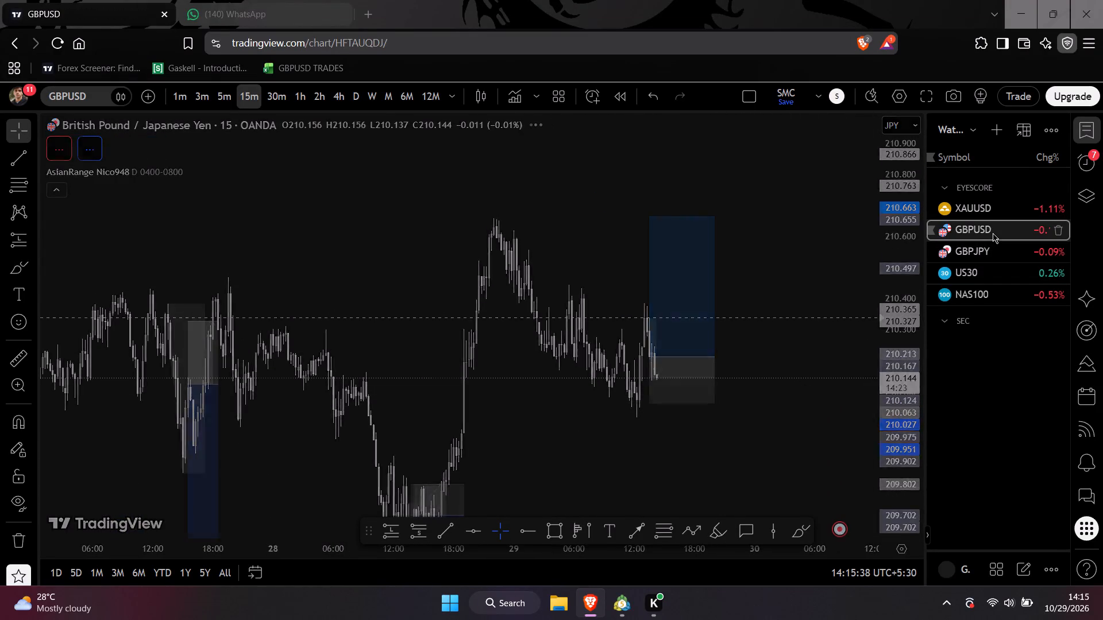
pyautogui.scroll(-4, 850, 265)
pyautogui.scroll(-4, 808, 313)
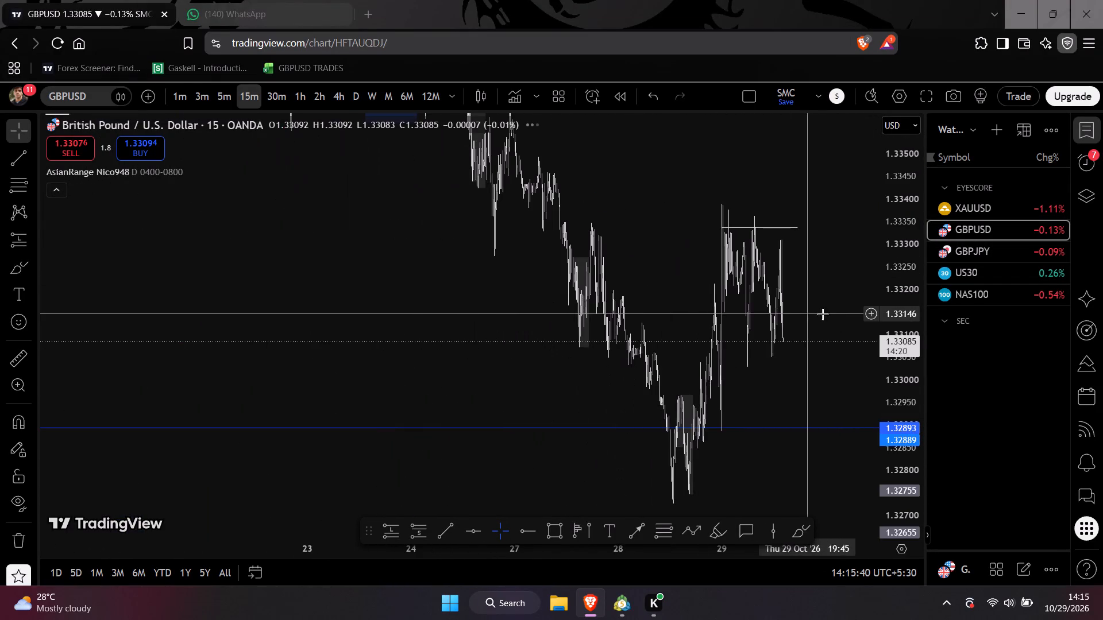
pyautogui.moveTo(886, 284); pyautogui.dragTo(871, 387)
pyautogui.scroll(7, 834, 381)
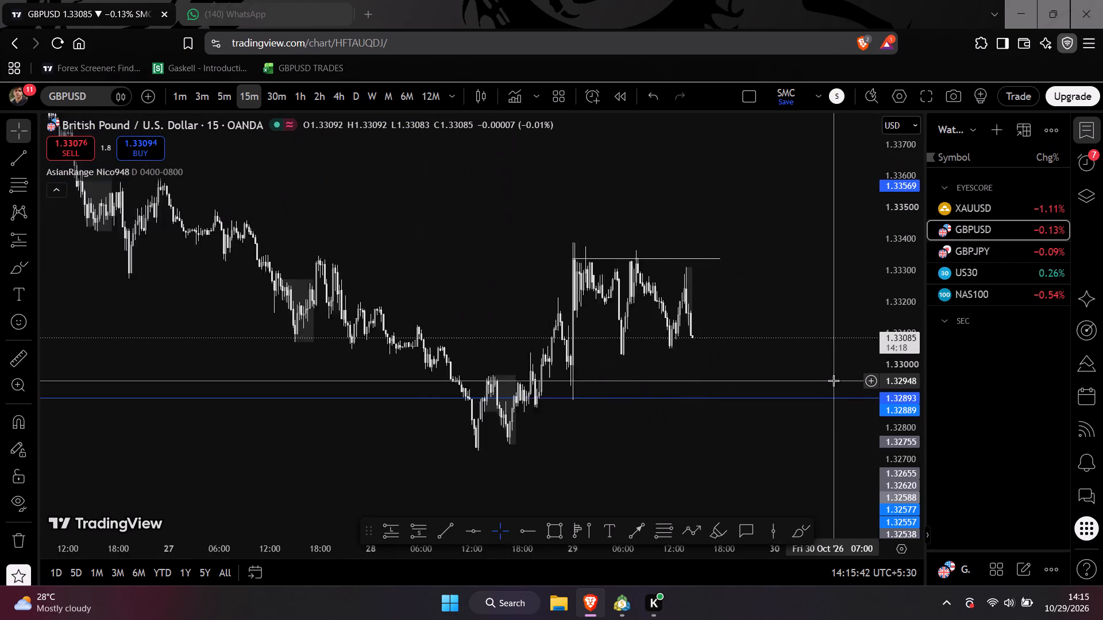
pyautogui.scroll(1, 834, 381)
pyautogui.scroll(6, 887, 336)
pyautogui.scroll(4, 765, 368)
pyautogui.moveTo(624, 386); pyautogui.dragTo(701, 369)
pyautogui.scroll(-3, 705, 369)
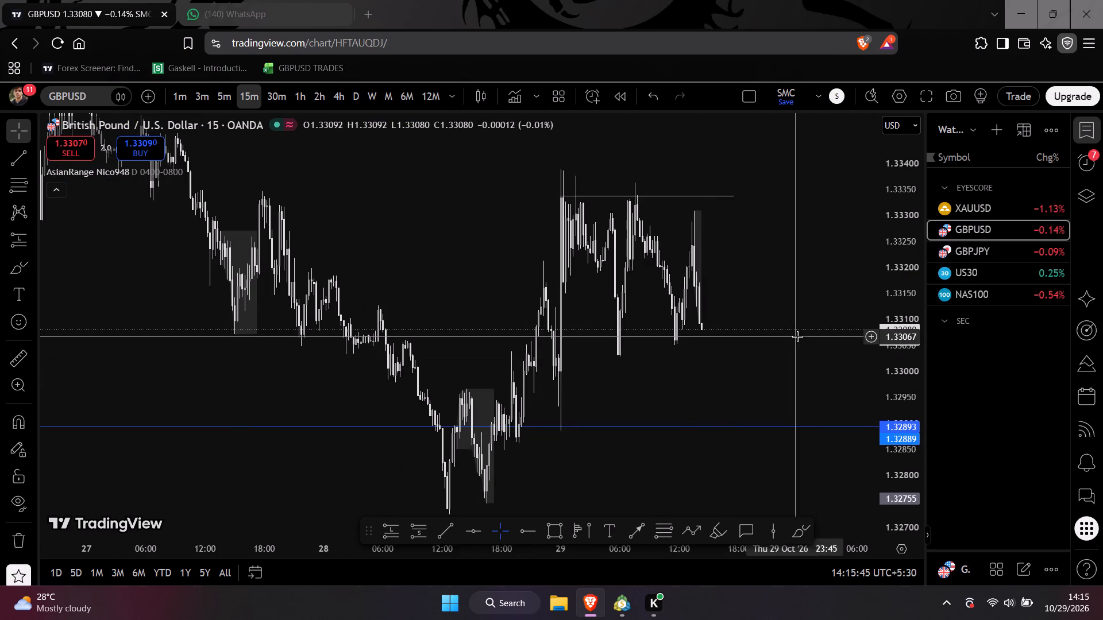
pyautogui.scroll(-1, 815, 343)
pyautogui.scroll(3, 818, 353)
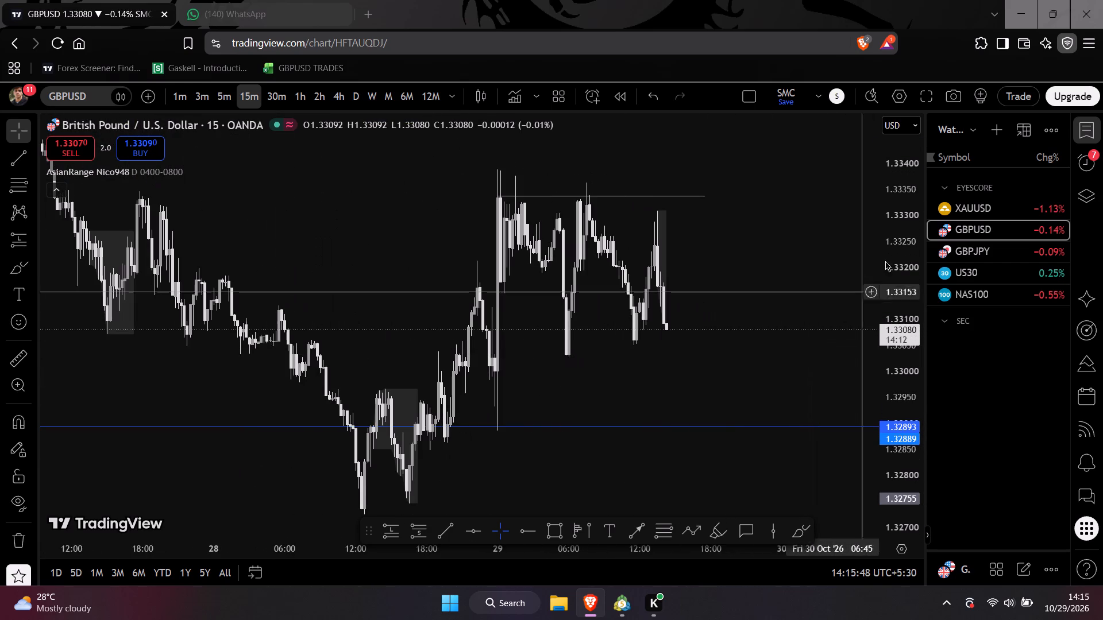
# Return to the GBPJPY chart and examine current price against the plotted long position's entry and stop zone.
pyautogui.click(966, 243)
pyautogui.scroll(-1, 848, 270)
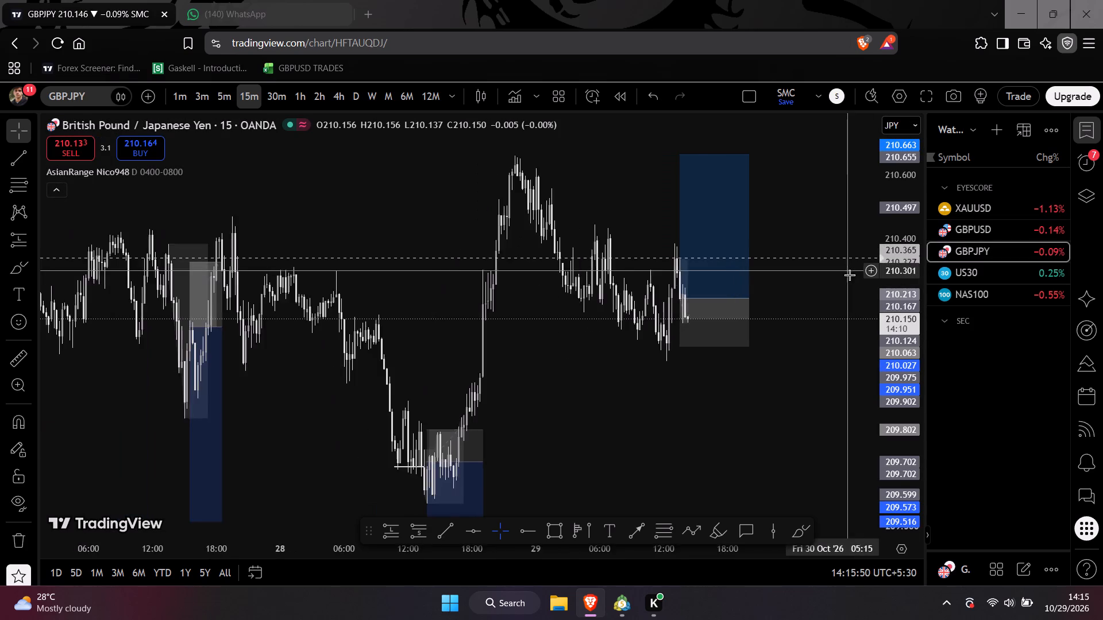
pyautogui.scroll(-1, 850, 275)
pyautogui.scroll(4, 916, 292)
pyautogui.moveTo(831, 338); pyautogui.dragTo(829, 374)
pyautogui.scroll(3, 829, 375)
pyautogui.moveTo(816, 385); pyautogui.dragTo(812, 389)
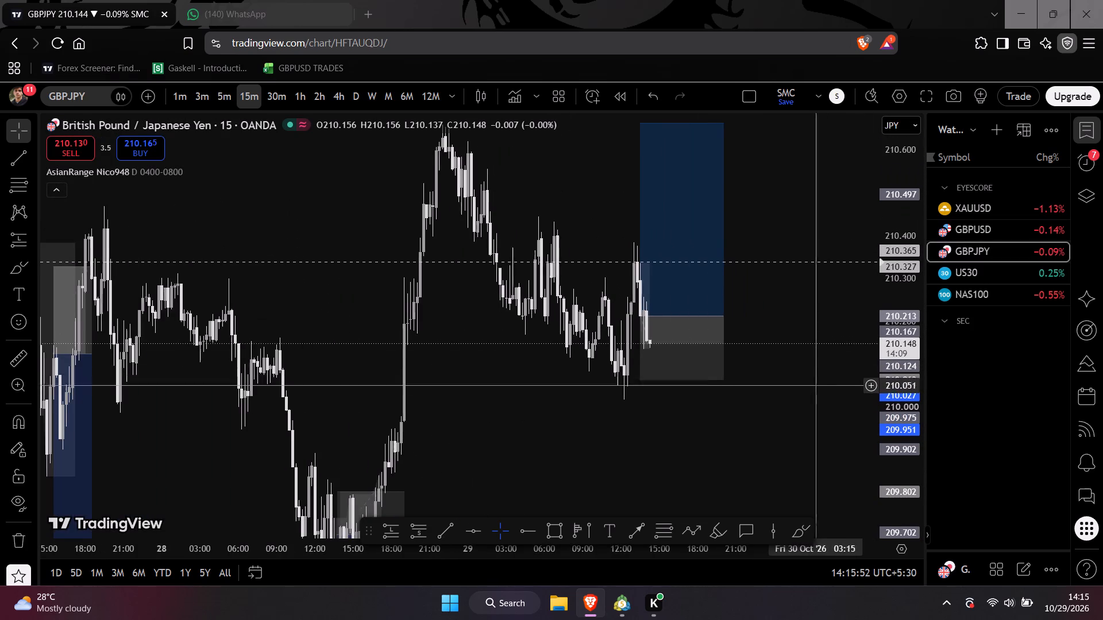
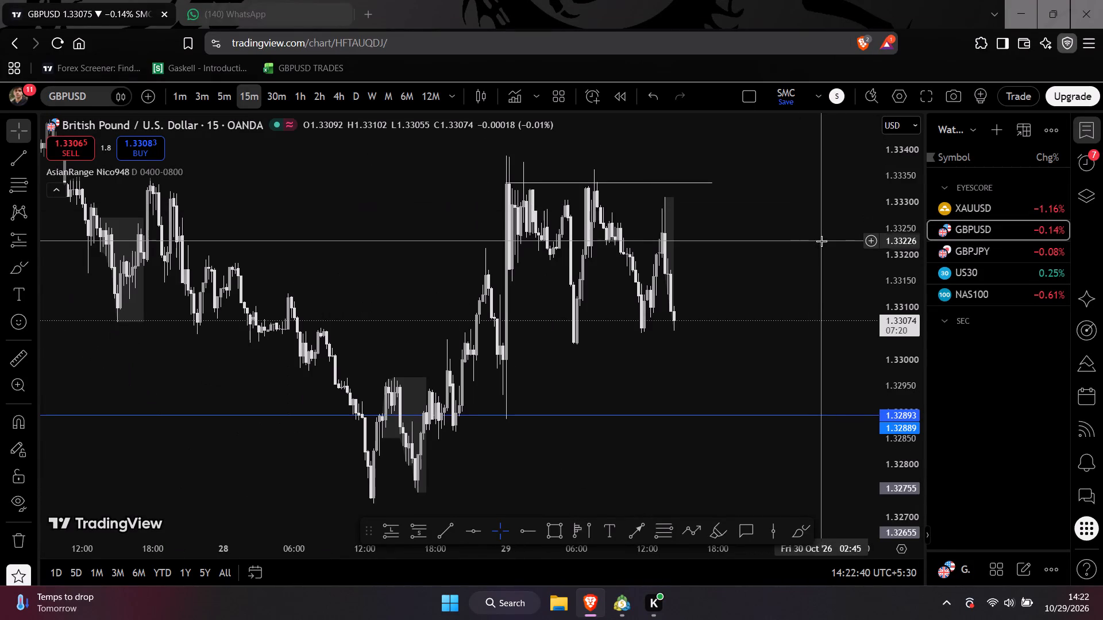
# Delete the horizontal line segment drawn along the 29 October highs at 1.33336 on the GBPUSD chart.
pyautogui.scroll(2, 768, 295)
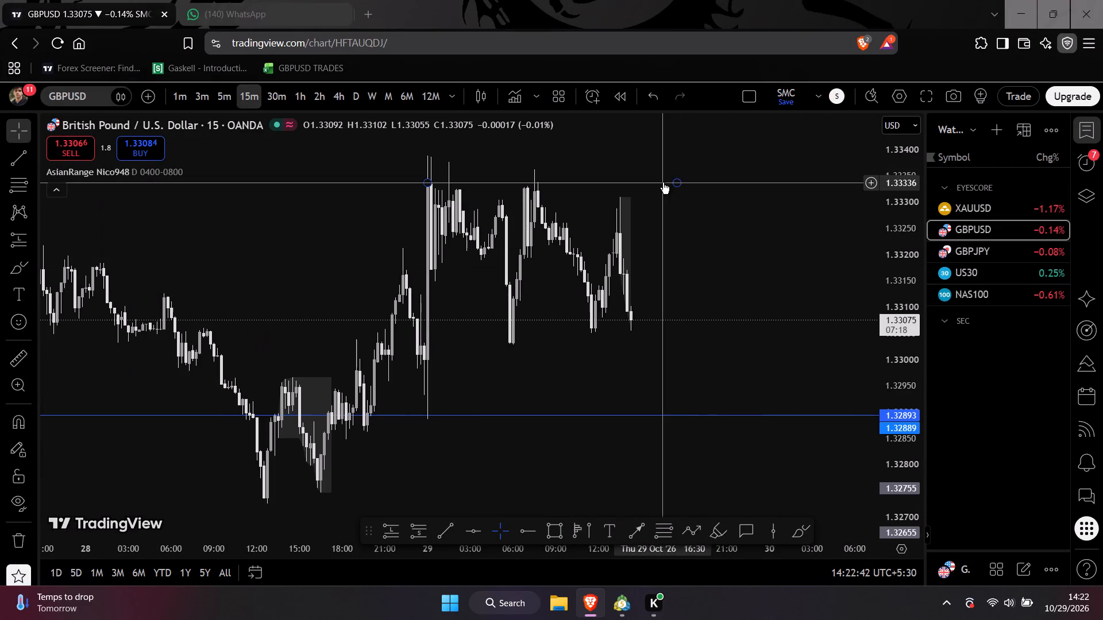
pyautogui.middleClick(663, 183)
# Examine GBPUSD's 15-minute price action, from the broader move since mid-October to the most recent candles.
pyautogui.scroll(-8, 727, 273)
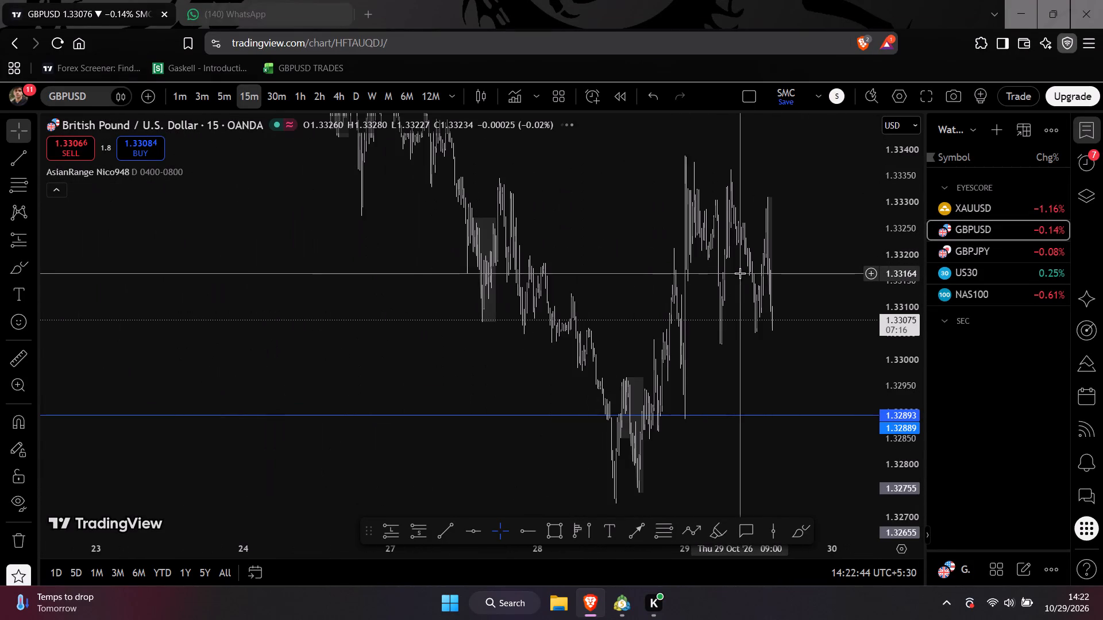
pyautogui.scroll(-11, 740, 273)
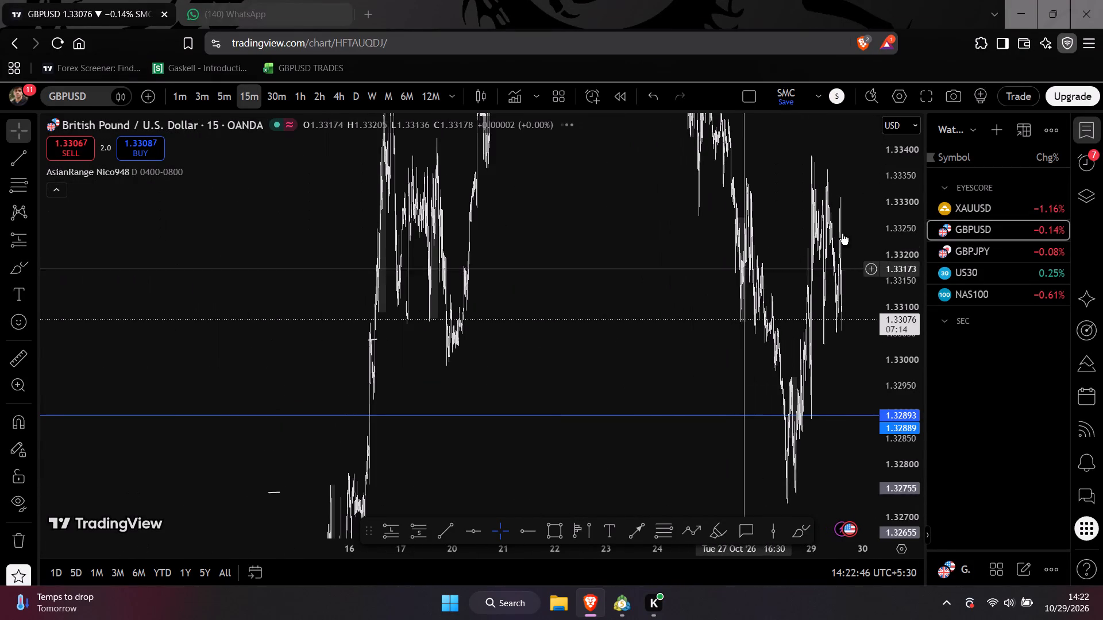
pyautogui.moveTo(886, 214); pyautogui.dragTo(870, 400)
pyautogui.scroll(11, 830, 400)
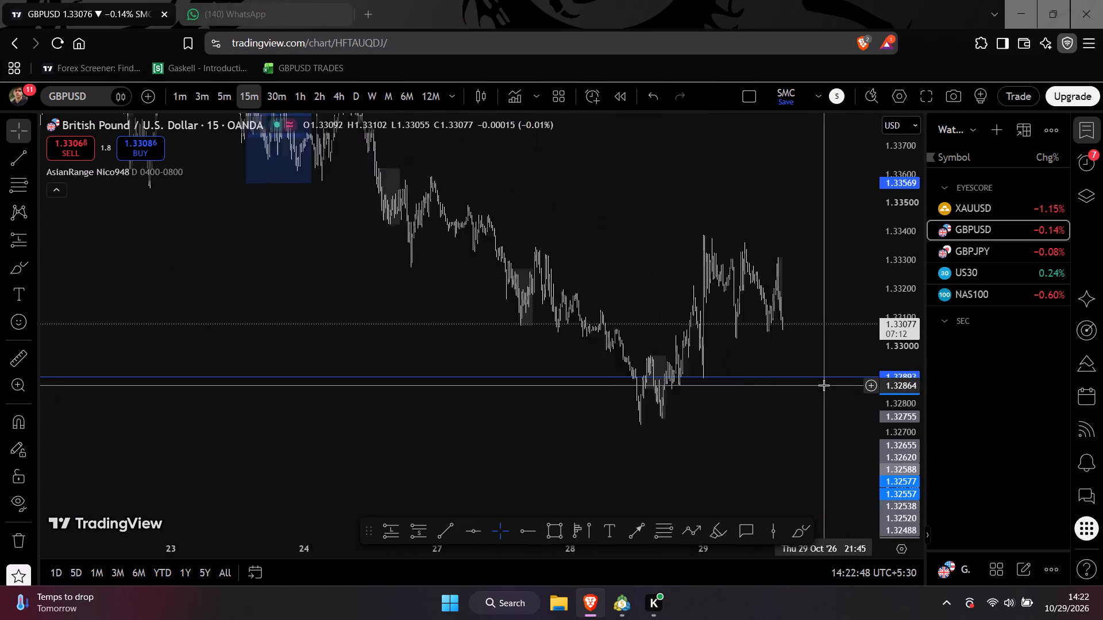
pyautogui.scroll(5, 820, 355)
pyautogui.scroll(10, 909, 288)
pyautogui.scroll(2, 767, 197)
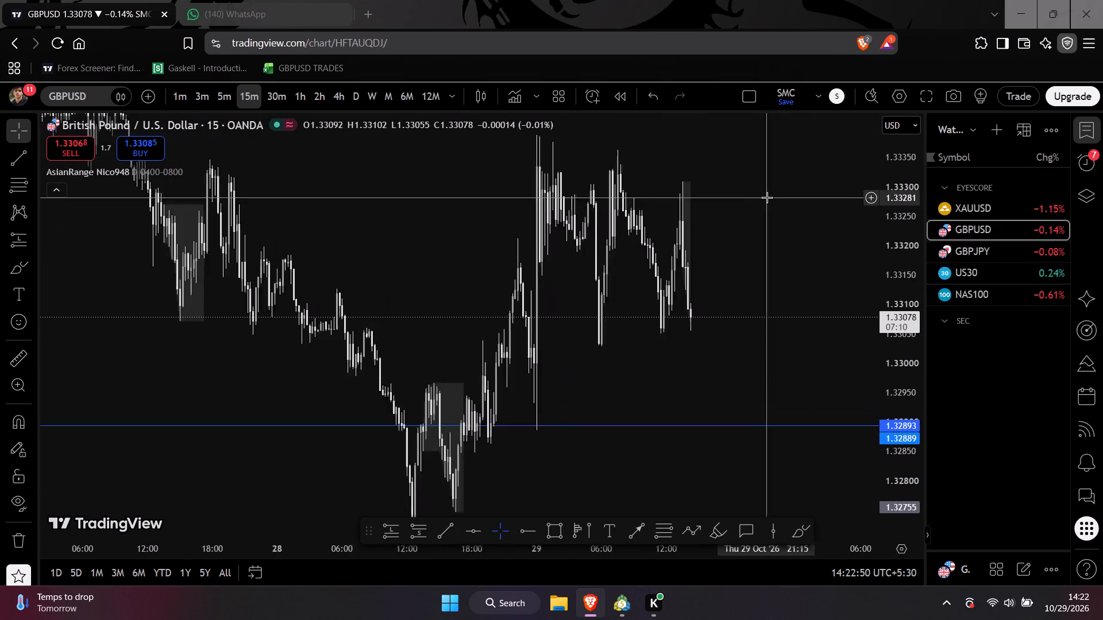
pyautogui.scroll(2, 767, 197)
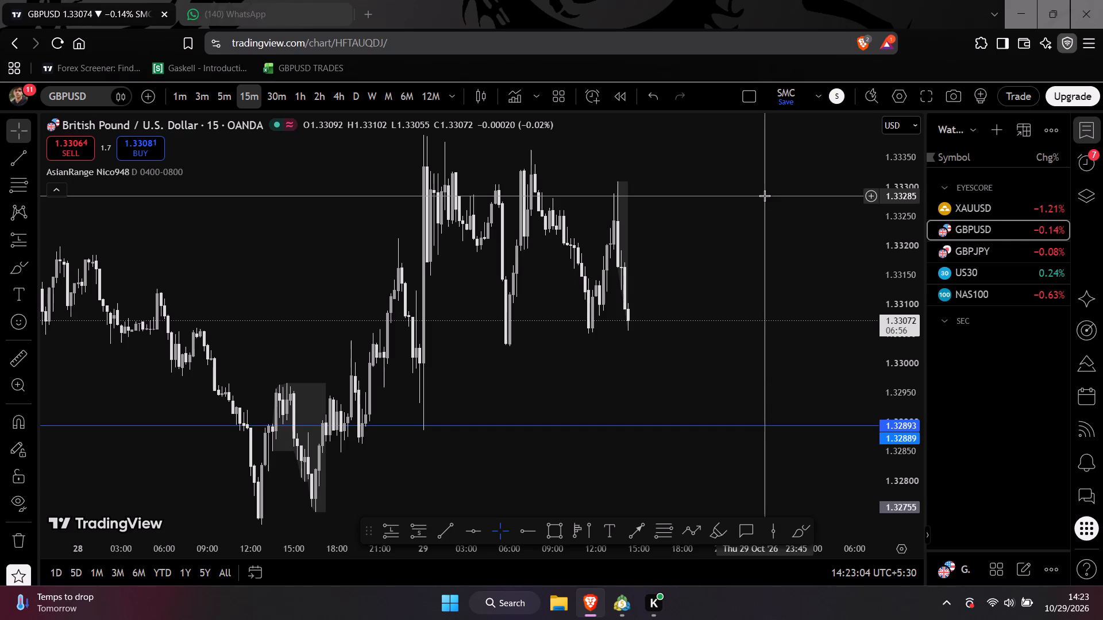
# Switch the chart to GBPJPY and review current price against the plotted long position.
pyautogui.click(996, 256)
pyautogui.scroll(-3, 857, 191)
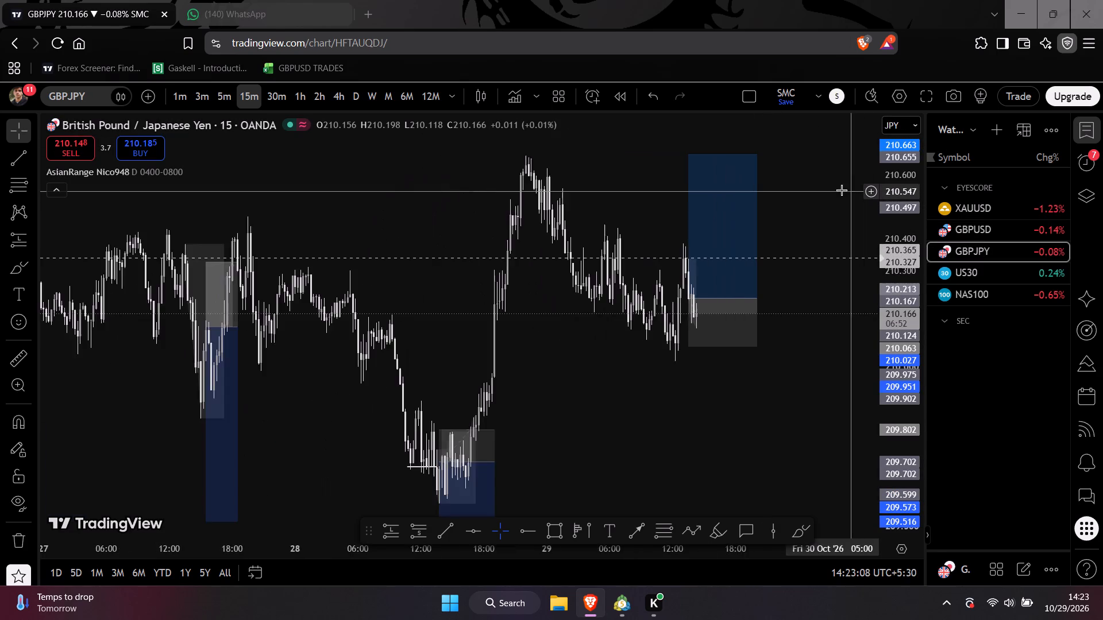
pyautogui.scroll(2, 840, 190)
pyautogui.scroll(3, 894, 203)
pyautogui.moveTo(802, 185); pyautogui.dragTo(805, 247)
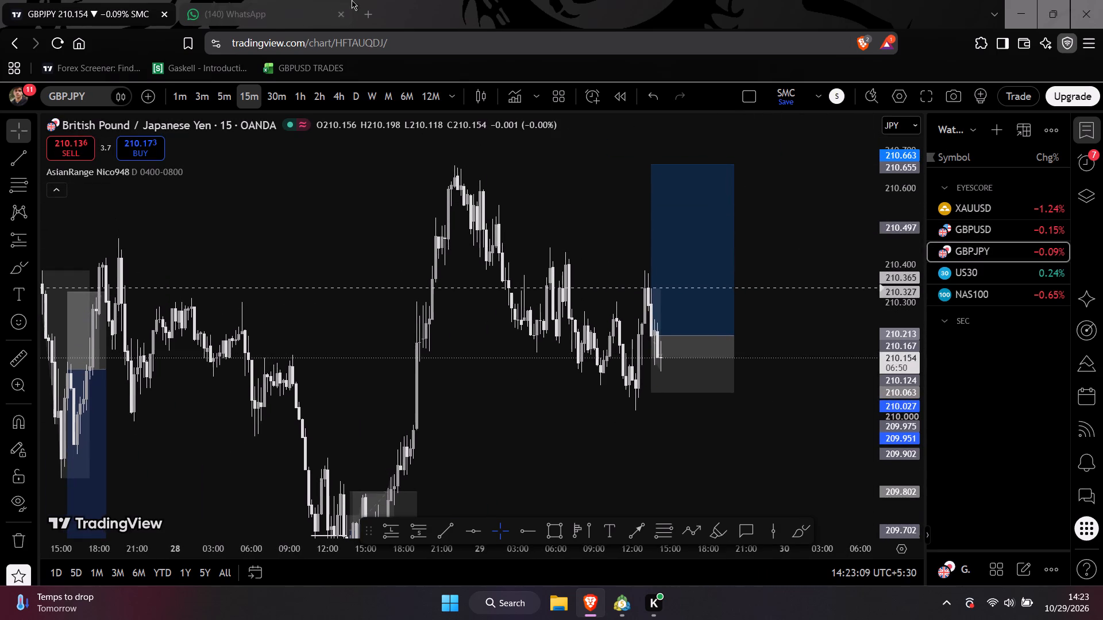